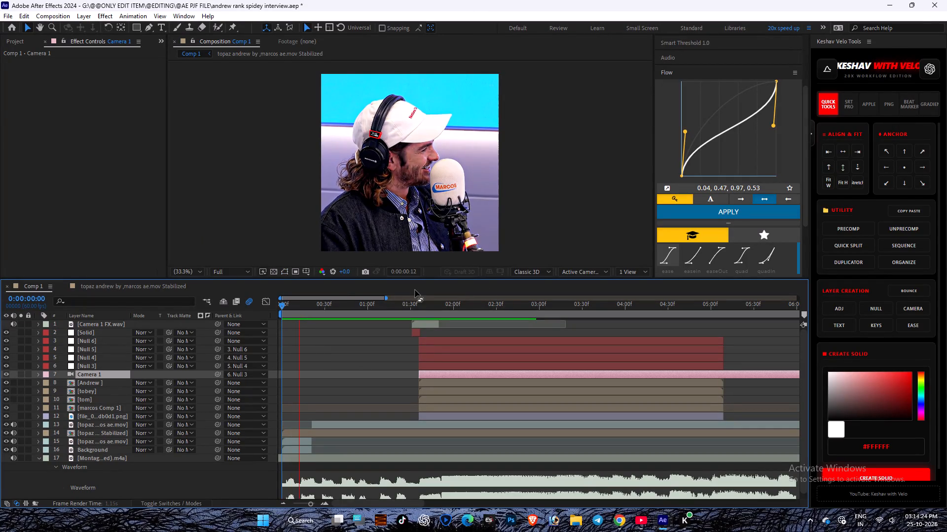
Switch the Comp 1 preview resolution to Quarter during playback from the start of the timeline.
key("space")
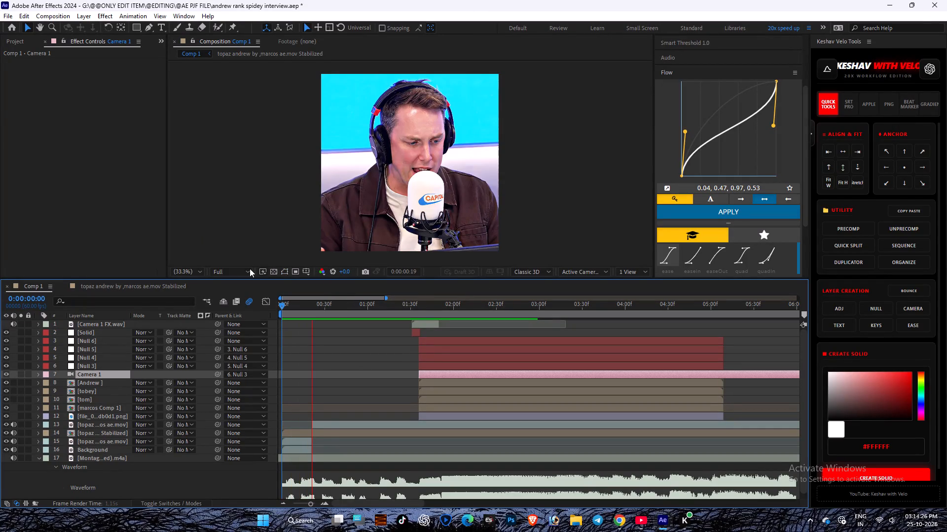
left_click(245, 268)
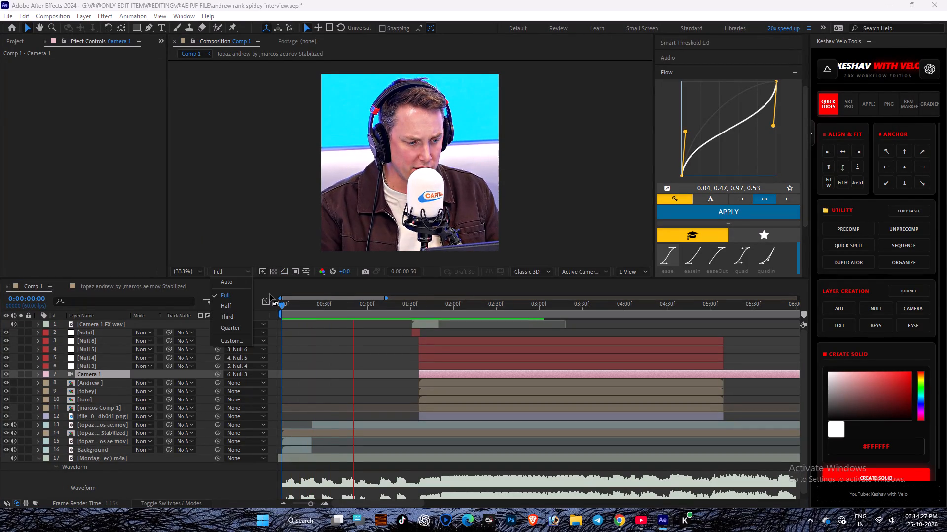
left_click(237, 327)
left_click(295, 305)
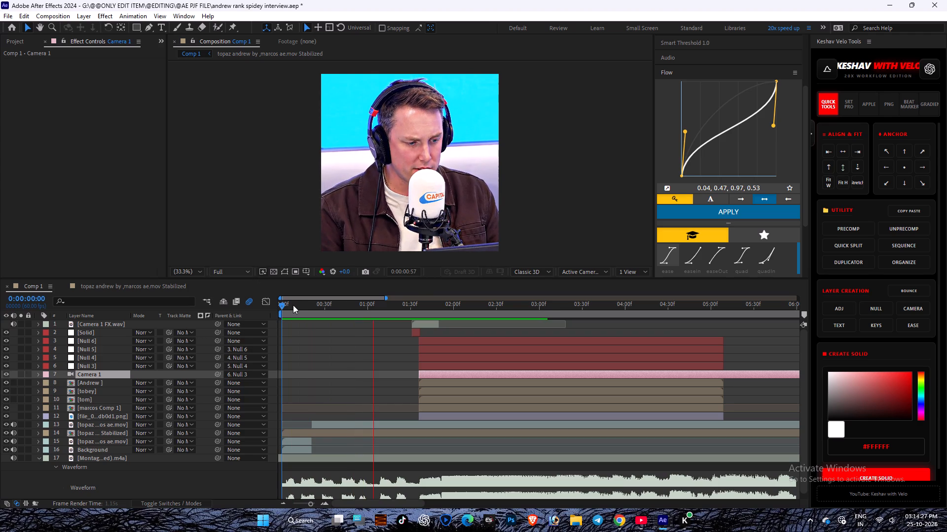
Save the project.
key("ctrl+s")
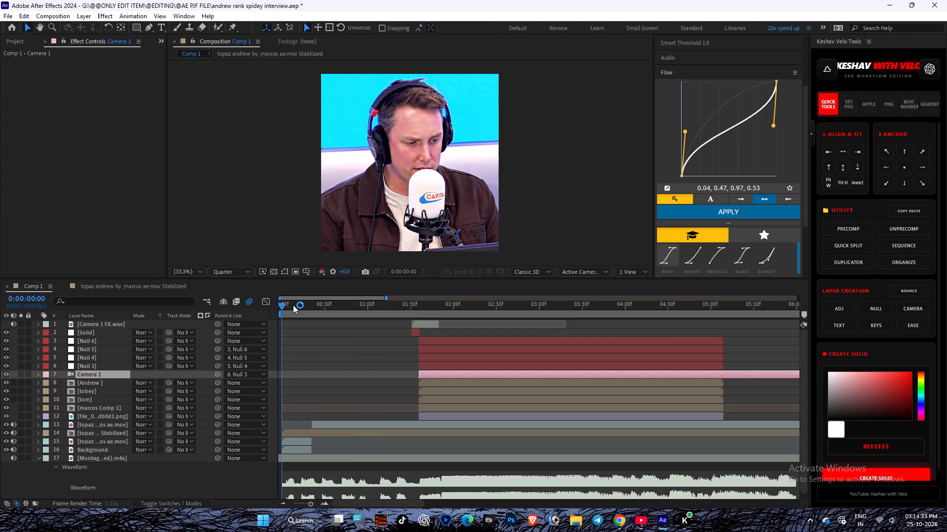
key("ctrl+shift+super+b")
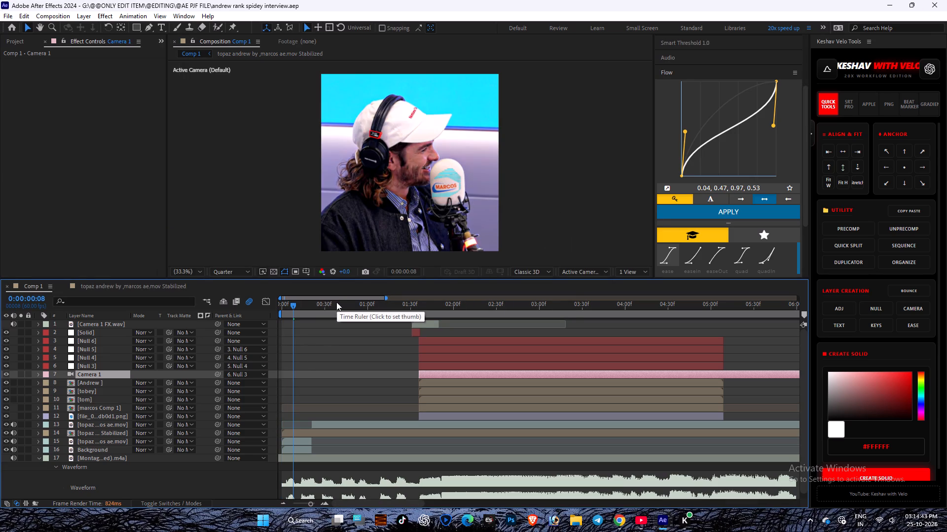
Examine the opening microphone shot of Comp 1 over its first 24 frames.
left_click(322, 343)
left_click_drag(301, 307, 298, 307)
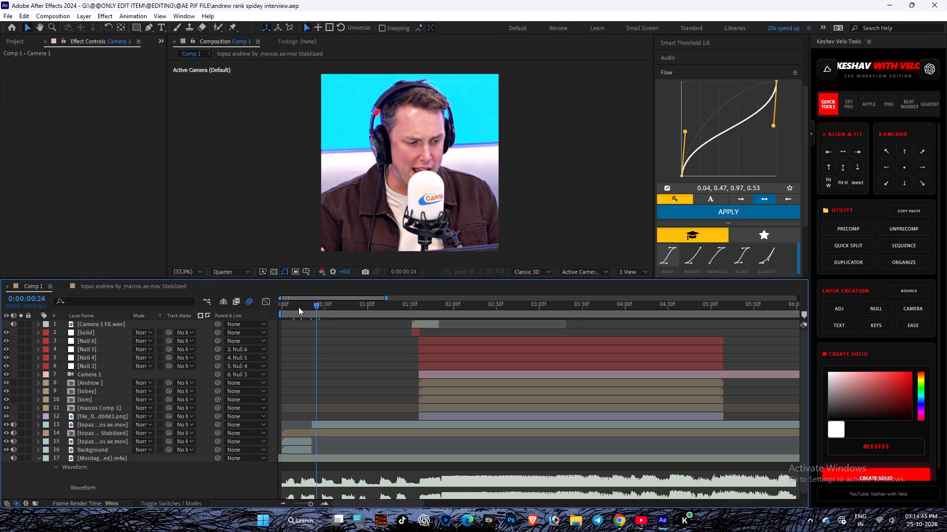
left_click_drag(298, 307, 309, 319)
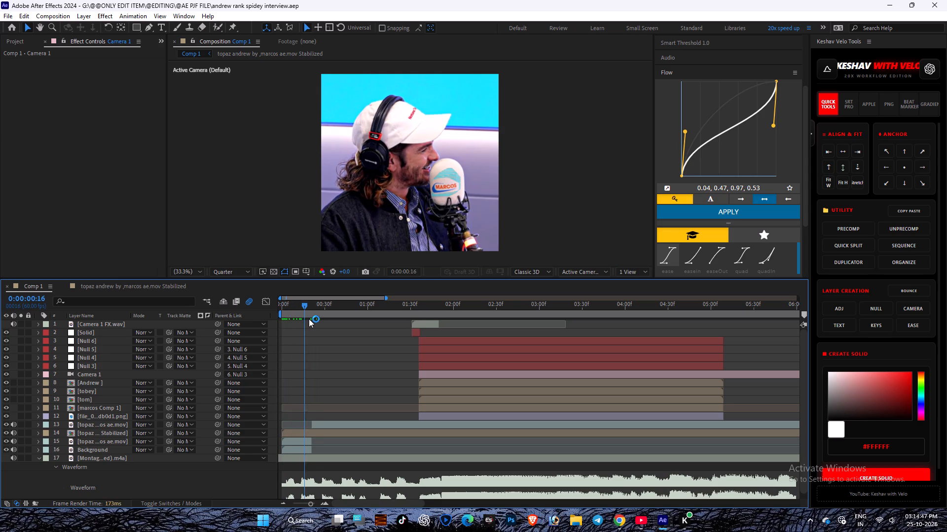
left_click_drag(309, 319, 305, 319)
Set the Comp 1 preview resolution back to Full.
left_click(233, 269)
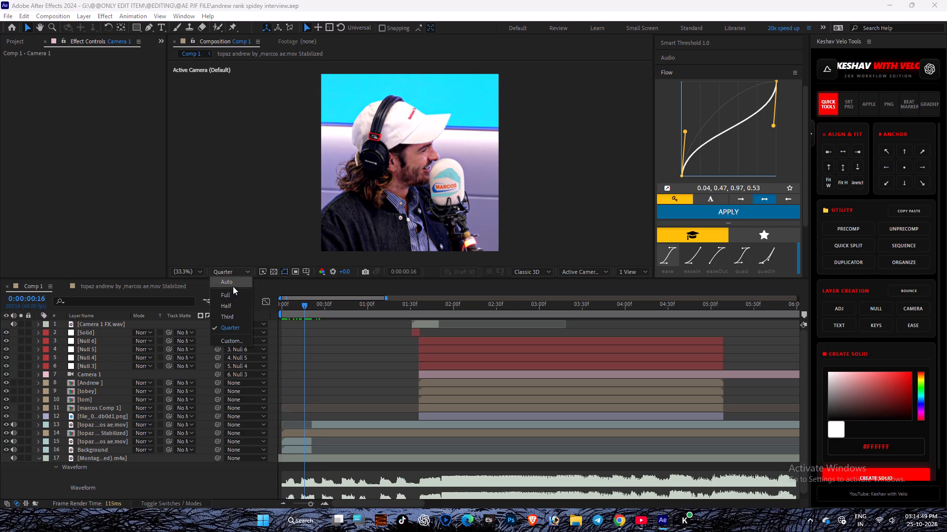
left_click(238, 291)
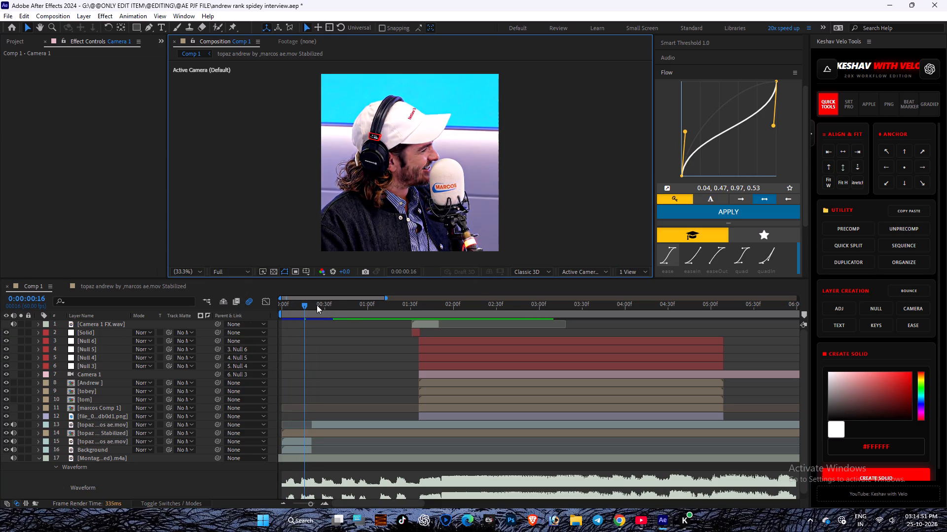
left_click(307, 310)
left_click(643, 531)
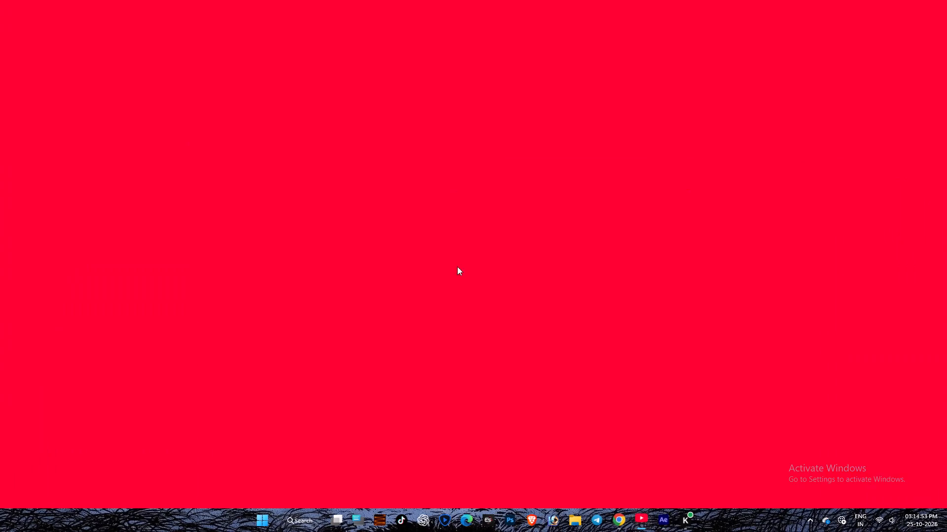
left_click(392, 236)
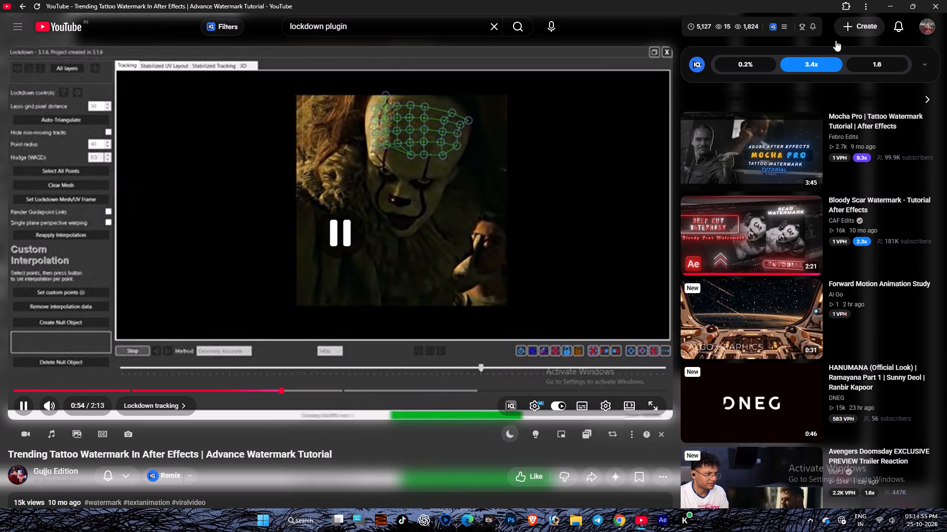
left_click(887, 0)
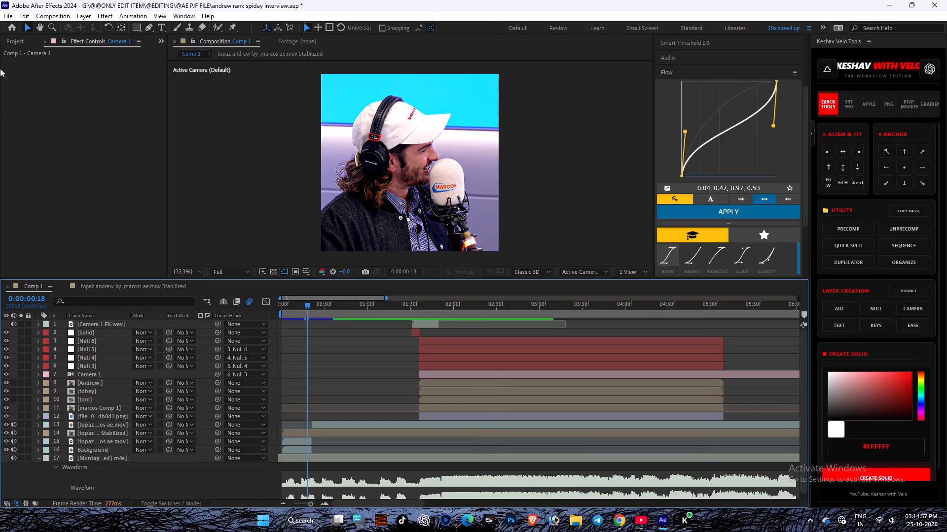
Check the MARCOS logo on the microphone across the opening frames and open the stabilized footage precomp at 0:00:00:13.
scroll(475, 179, "up", 1)
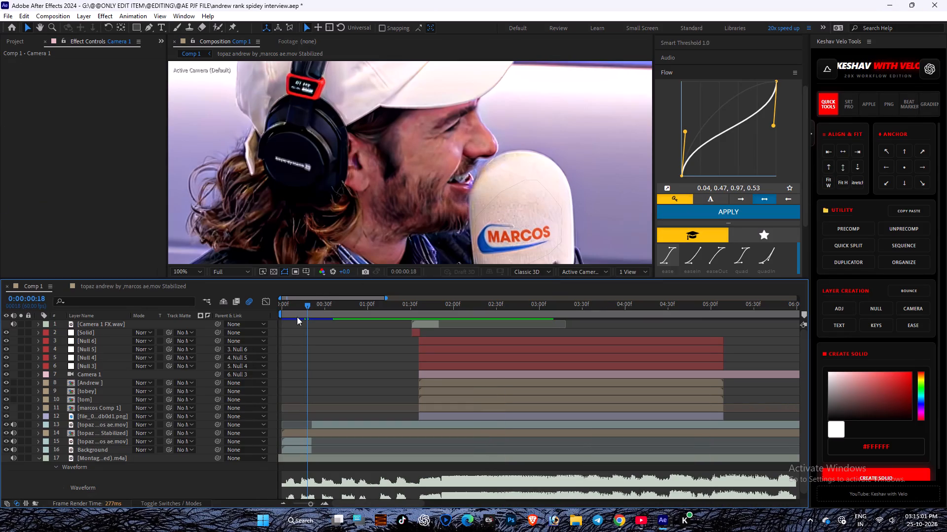
left_click(289, 307)
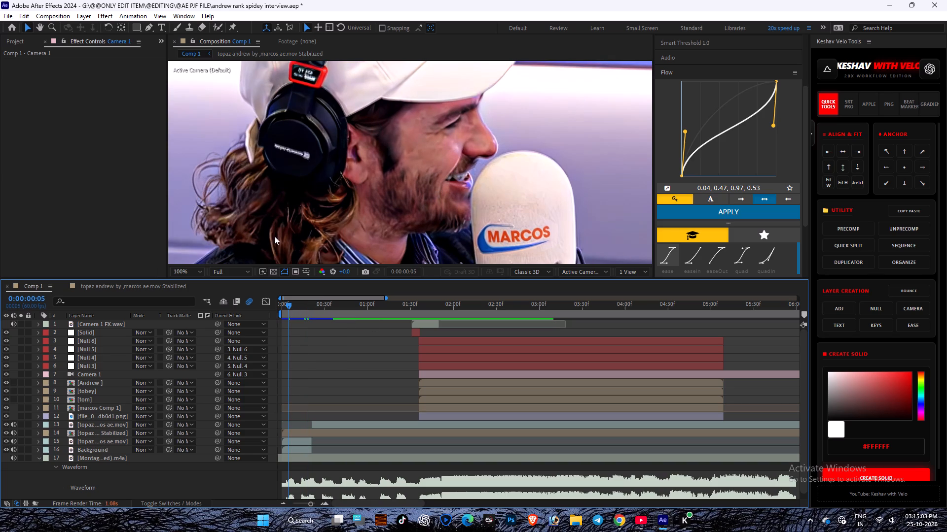
left_click(303, 307)
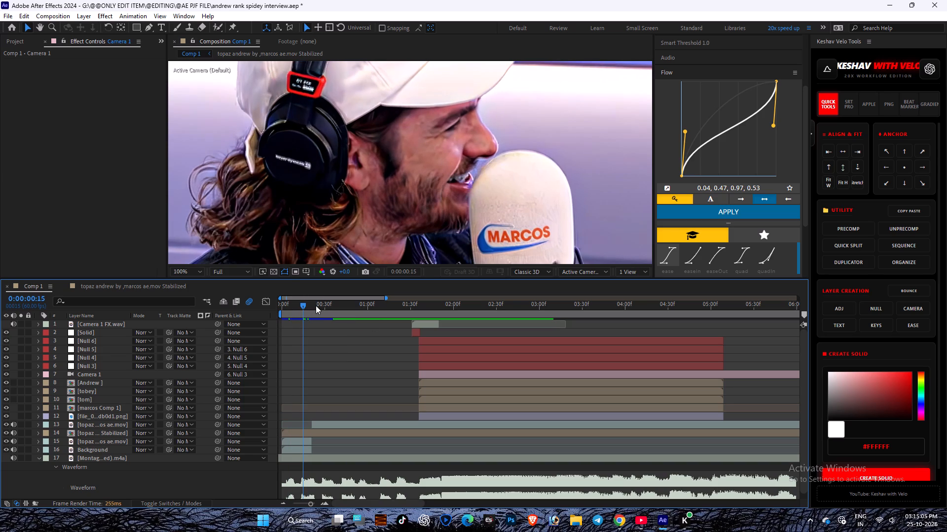
left_click(311, 311)
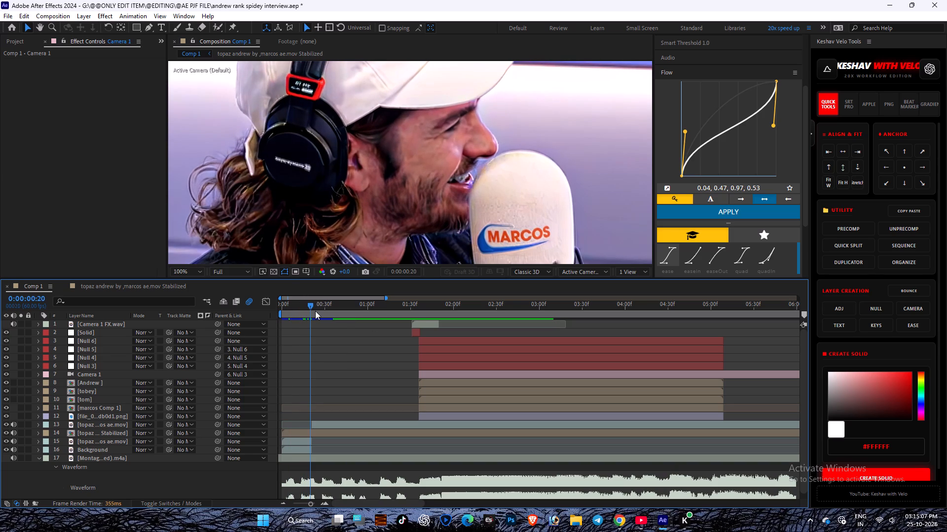
left_click(321, 311)
left_click_drag(324, 311, 300, 314)
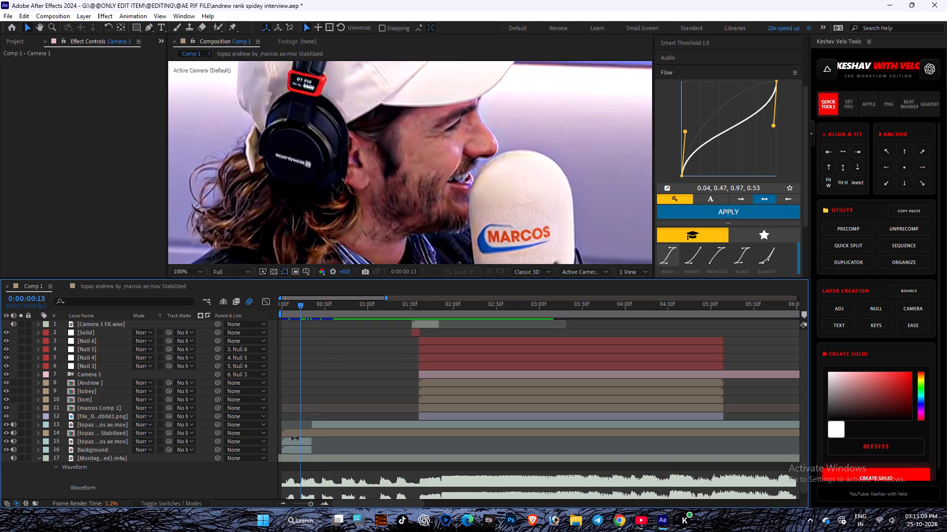
left_click(297, 433)
left_click(297, 433)
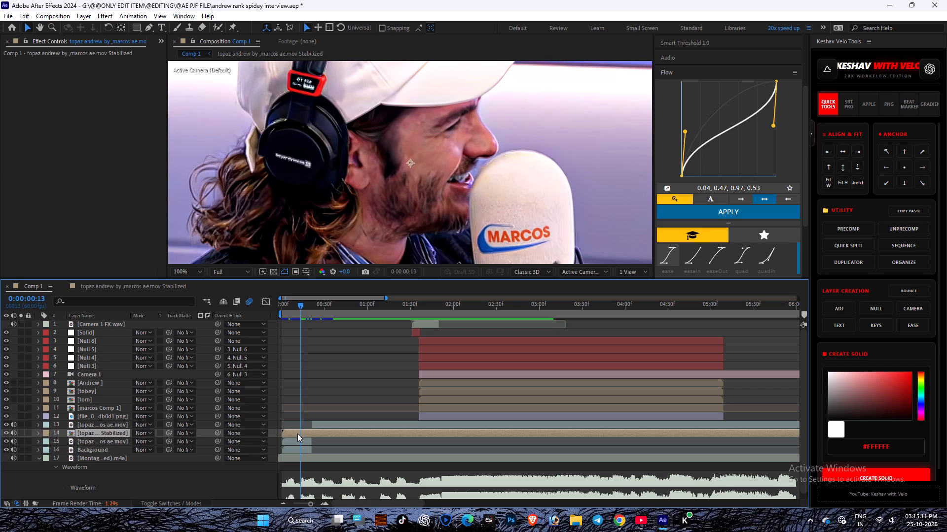
double_click(297, 433)
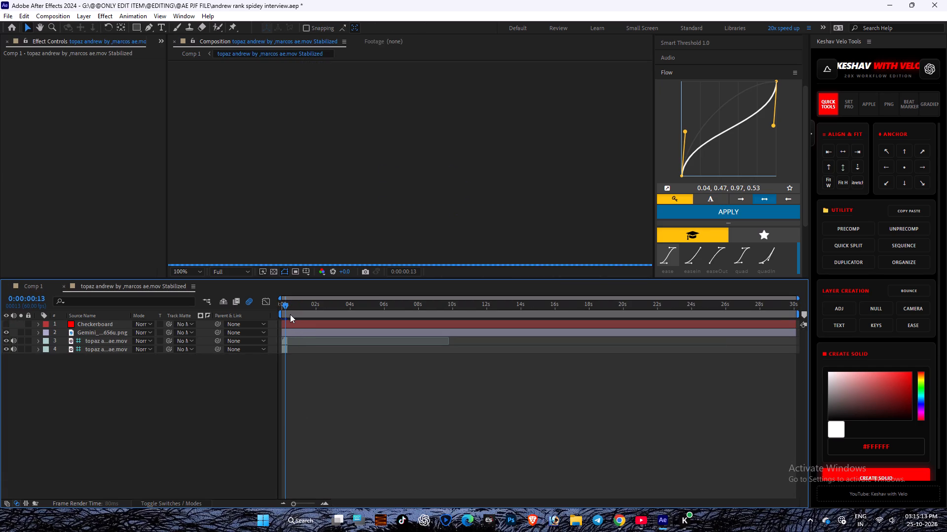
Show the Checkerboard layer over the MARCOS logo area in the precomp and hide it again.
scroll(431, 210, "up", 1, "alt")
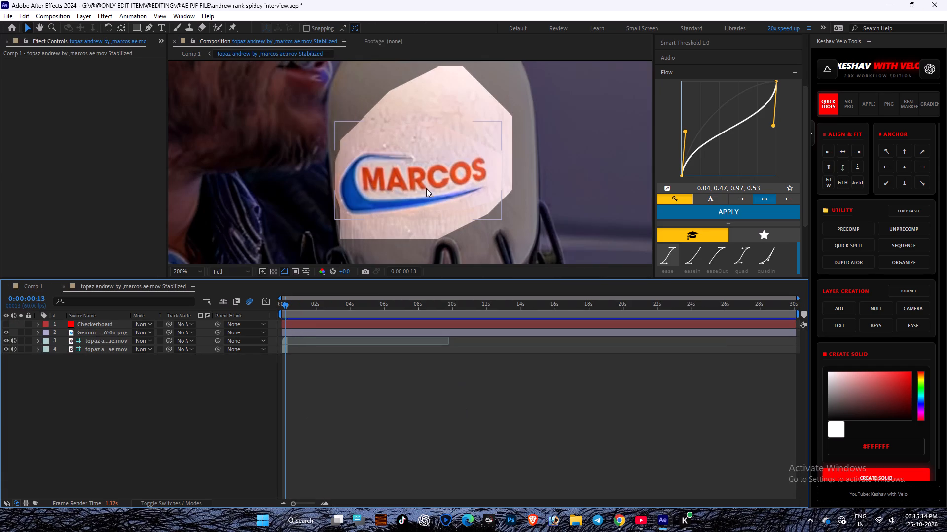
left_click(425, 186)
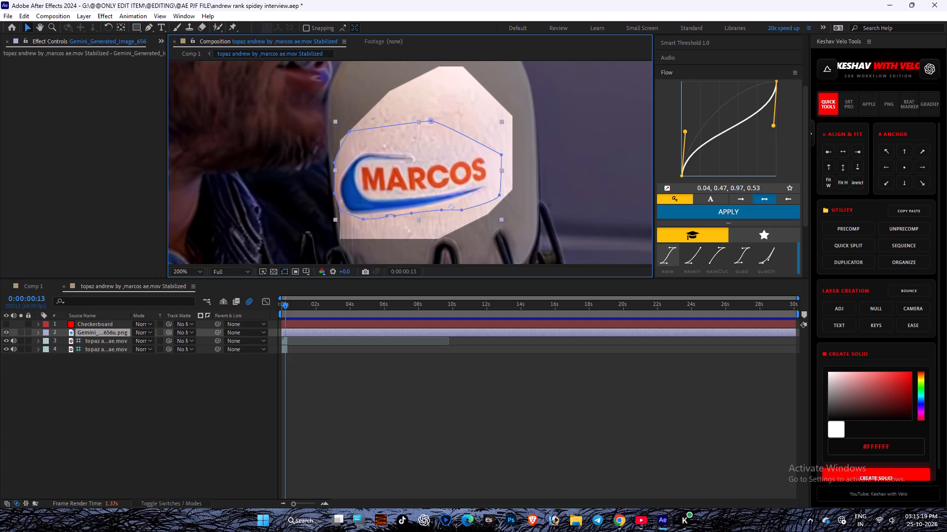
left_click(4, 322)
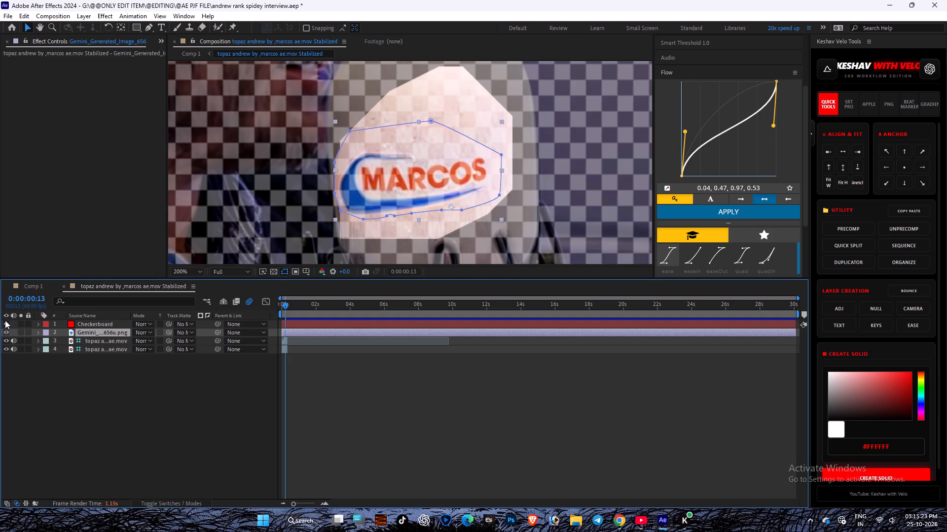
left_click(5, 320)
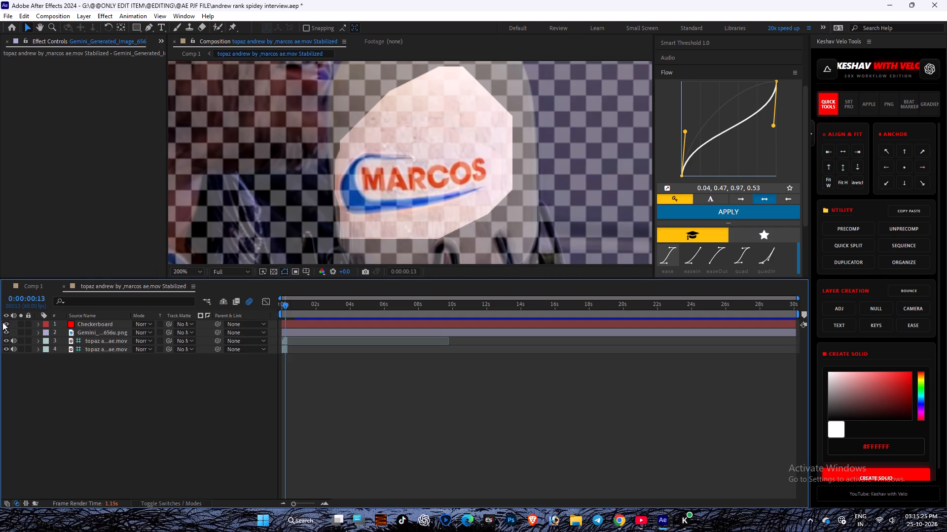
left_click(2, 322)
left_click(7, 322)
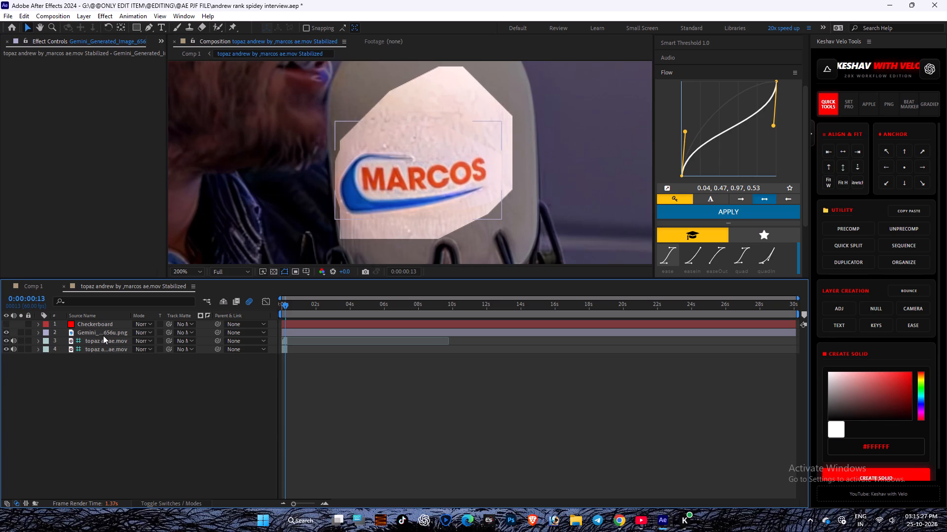
Move the top vertex of the Gemini logo image's mask down, closer to the MARCOS lettering.
left_click(99, 334)
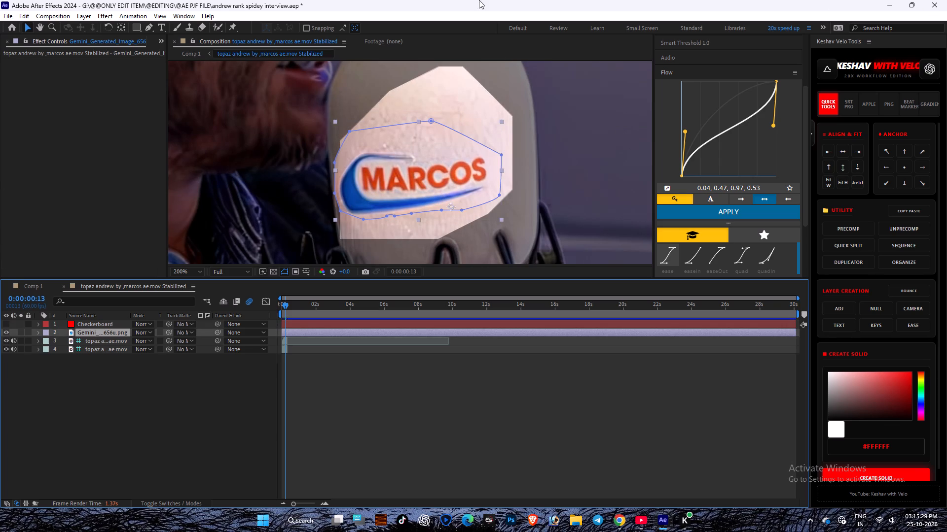
left_click_drag(432, 121, 432, 138)
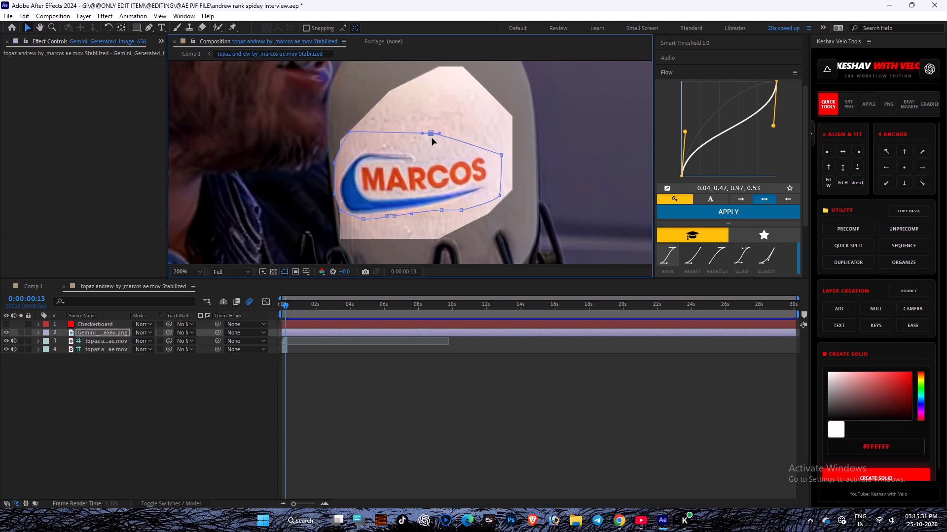
left_click_drag(432, 138, 432, 141)
Feather Mask 1 on the Gemini logo image, trying 5 pixels first and settling on 10 pixels.
key("f")
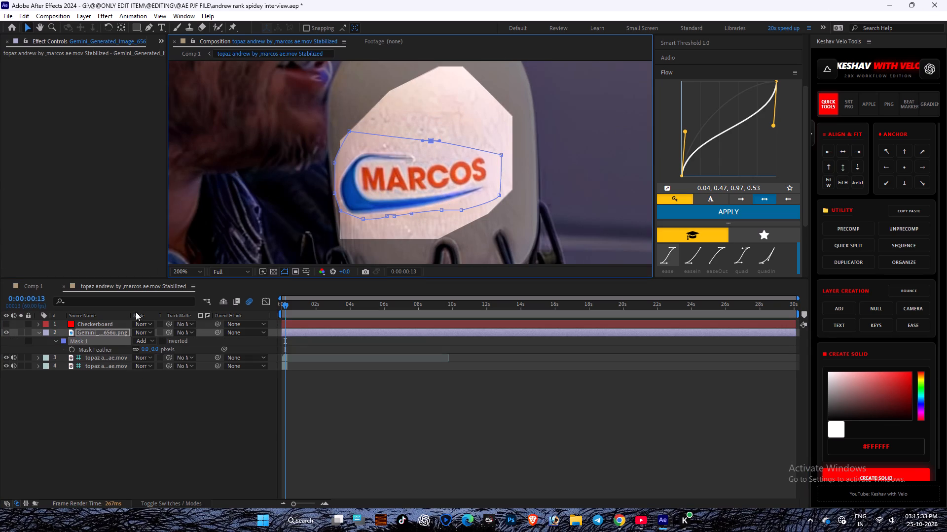
left_click(158, 348)
key("5")
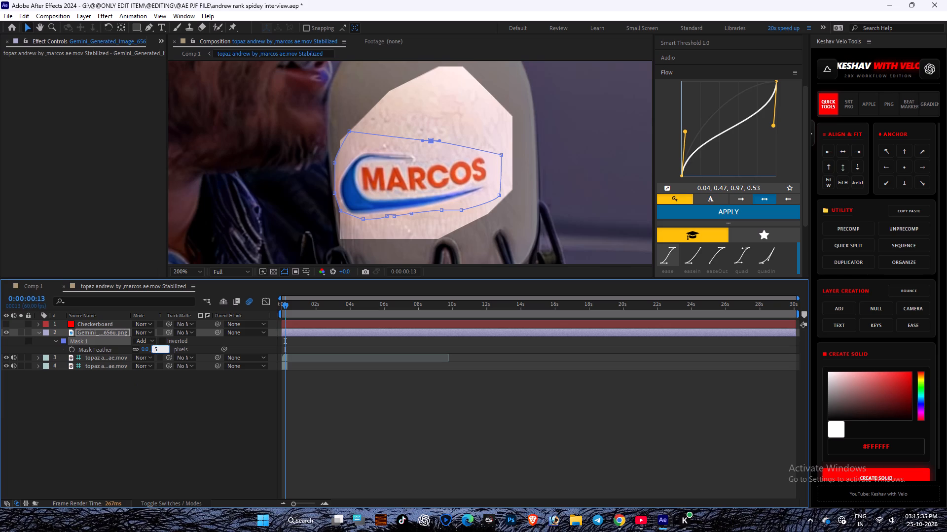
key("Return")
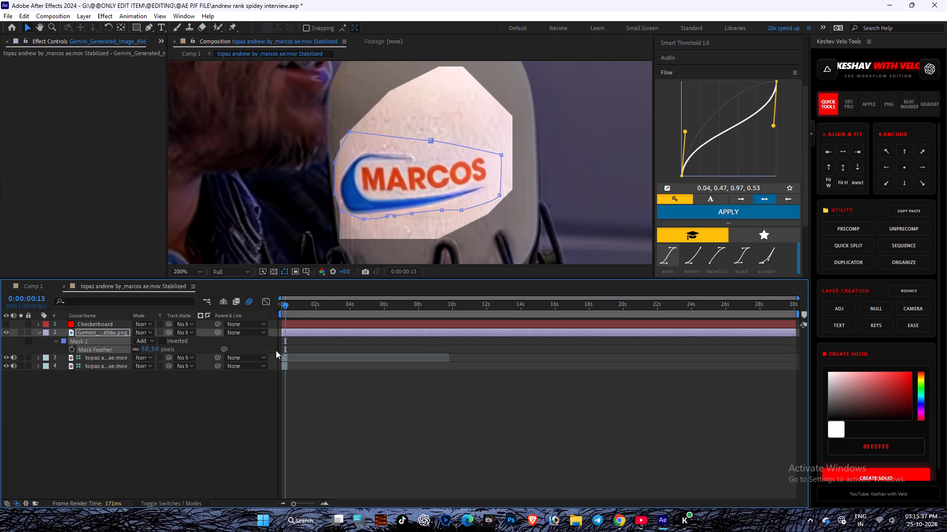
left_click(155, 349)
type("10")
key("Return")
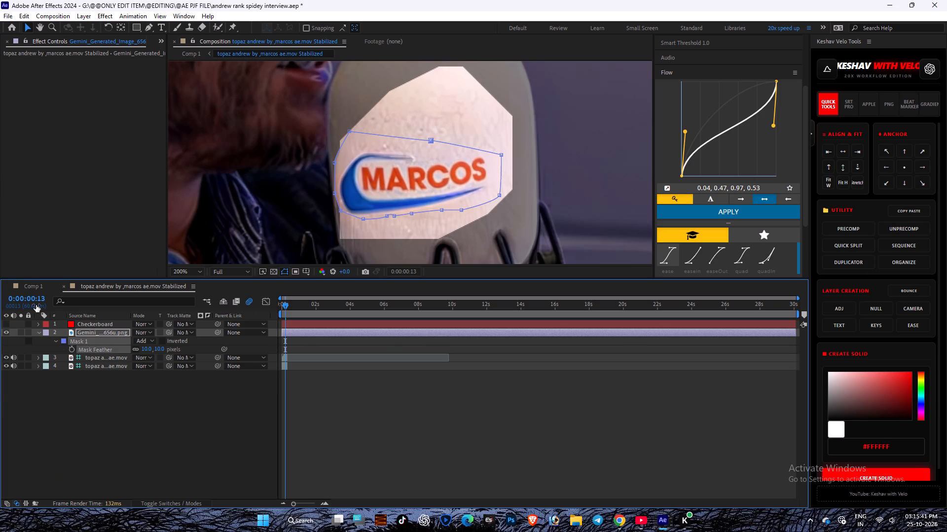
key("s")
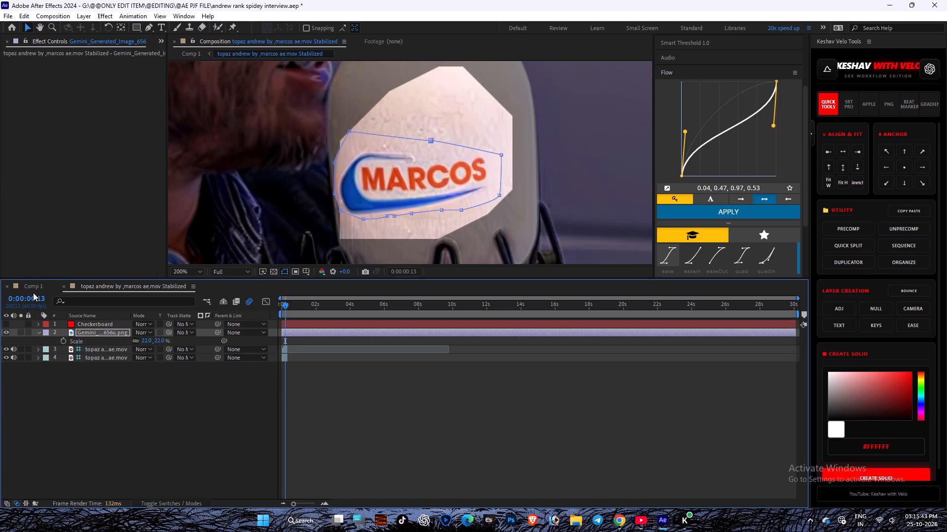
Return to Comp 1 and close the stabilized footage precomp's timeline.
left_click(32, 285)
left_click(66, 287)
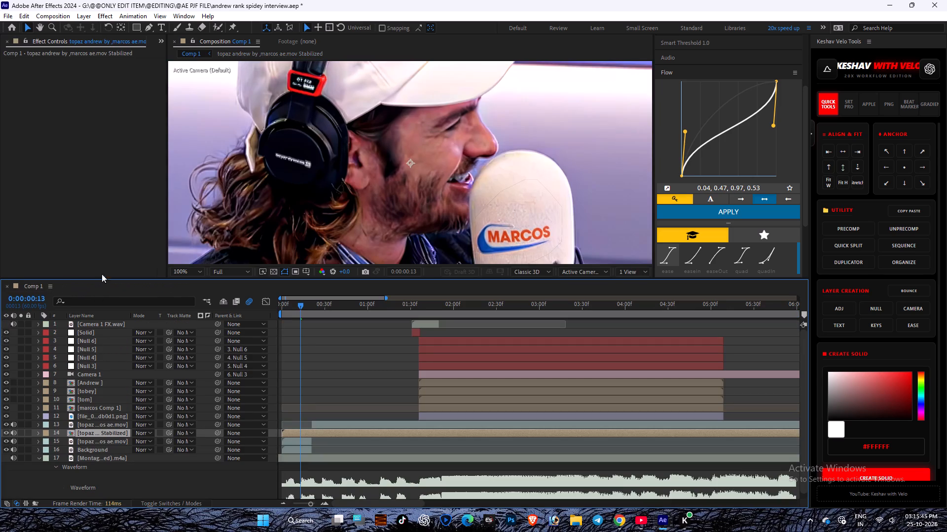
Inspect the MARCOS logo on the microphone up close, scrubbing Comp 1's opening clip between its first frame and about frame 20.
key("space")
key("space")
key("space")
key("space")
key("space")
key("space")
key("space")
key("space")
key("space")
key("space")
key("space")
key("space")
key("space")
key("space")
key("space")
key("space")
key("space")
key("space")
key("space")
key("space")
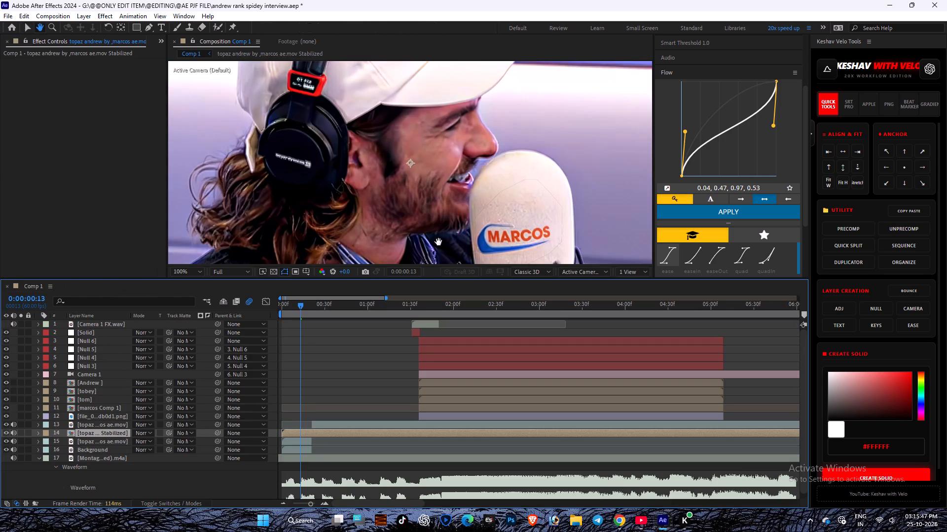
left_click_drag(438, 242, 315, 177)
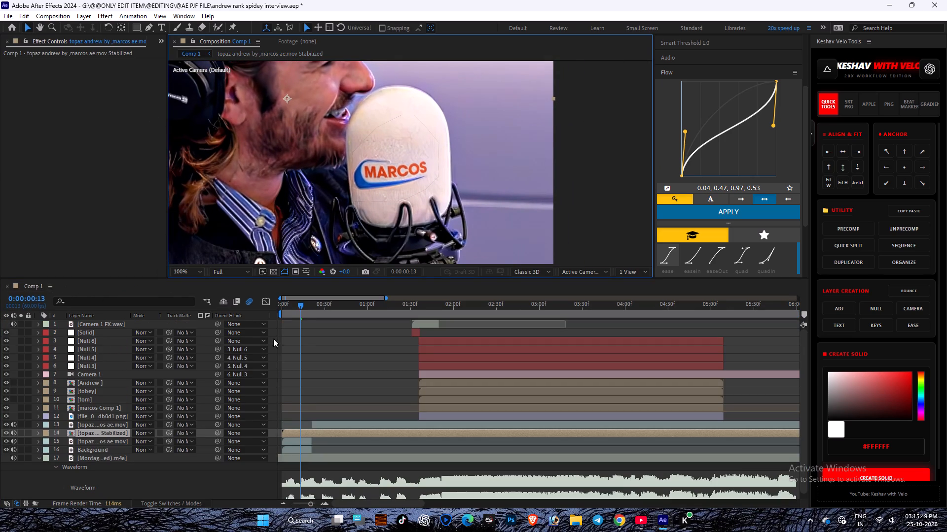
left_click(298, 348)
left_click(302, 310)
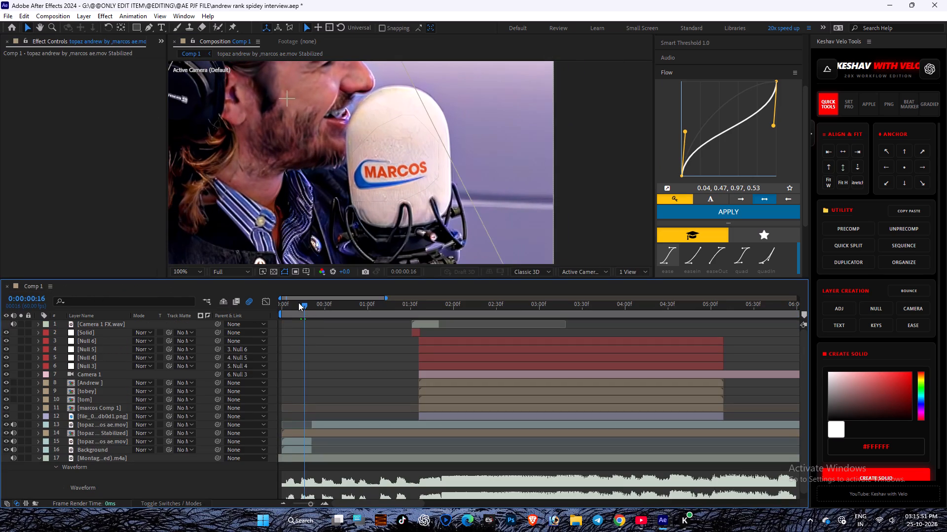
left_click(294, 302)
left_click_drag(294, 302, 279, 306)
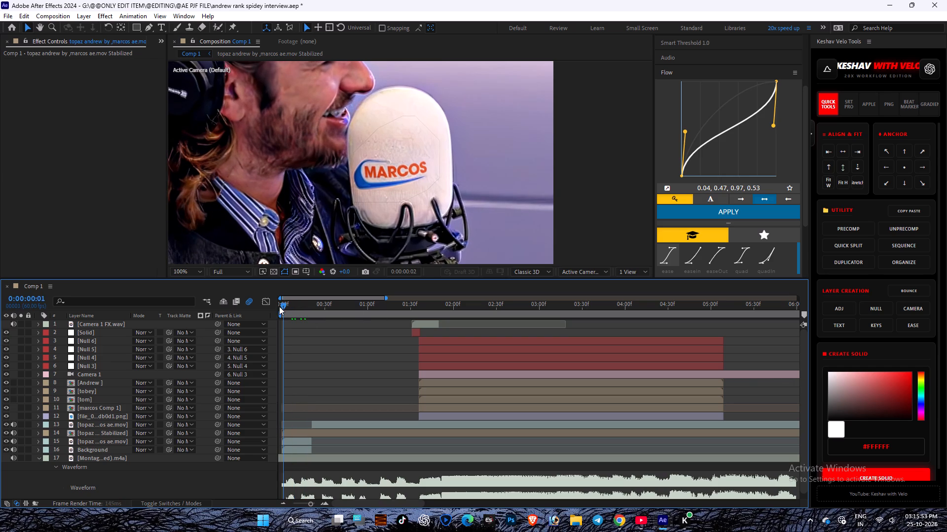
left_click_drag(279, 306, 291, 319)
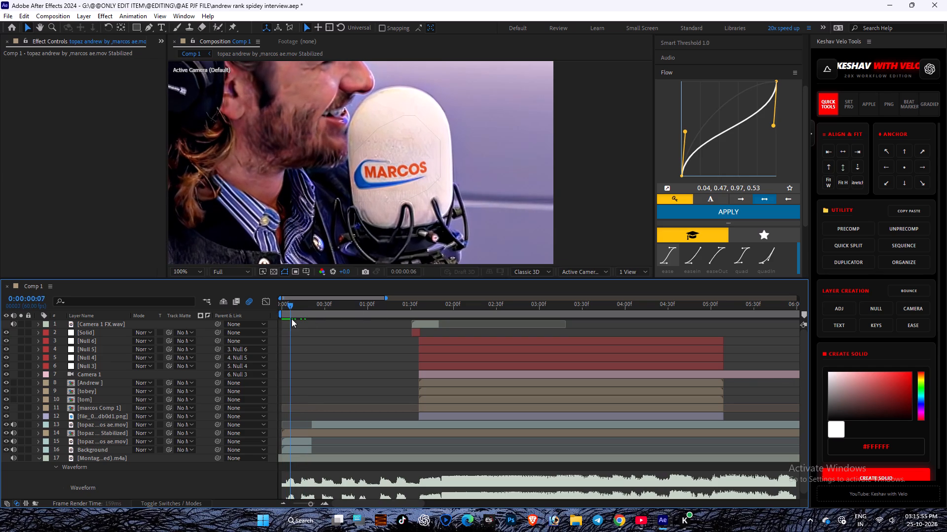
left_click_drag(291, 319, 304, 324)
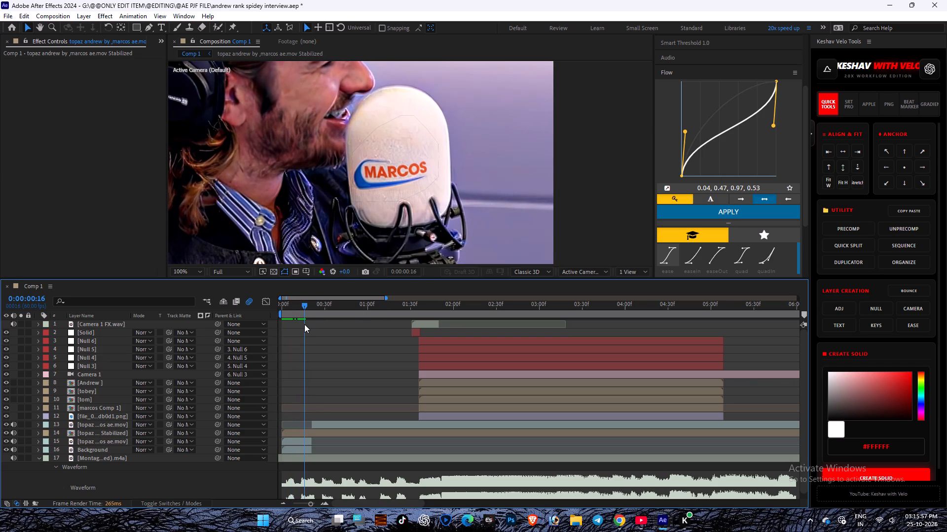
left_click_drag(304, 324, 302, 347)
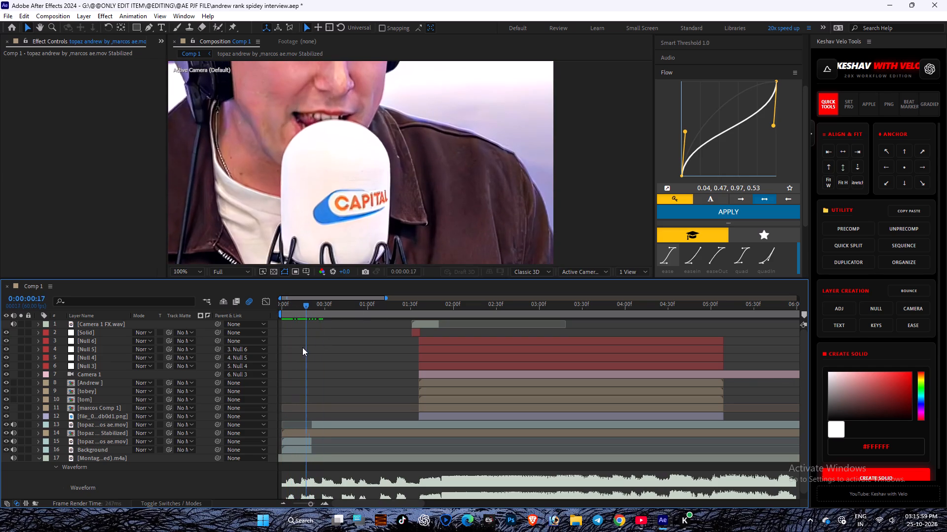
left_click_drag(302, 347, 311, 372)
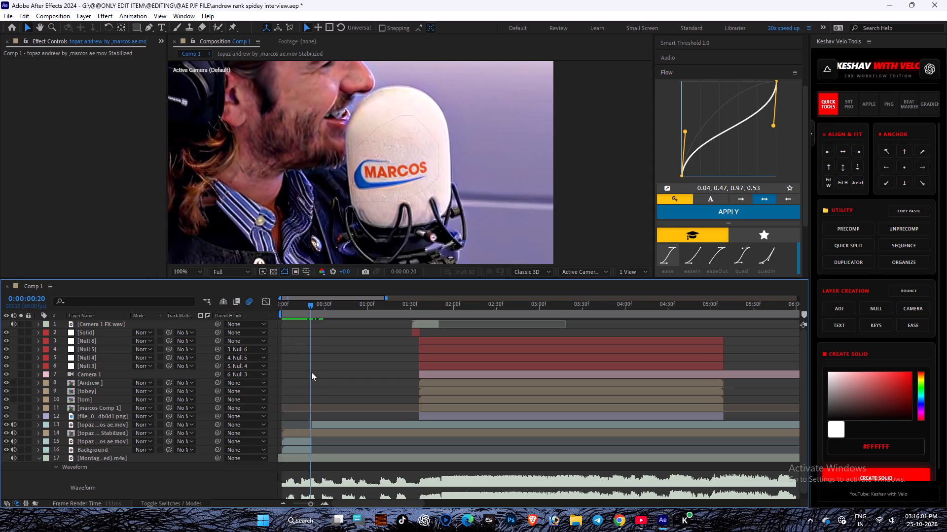
left_click_drag(311, 372, 288, 375)
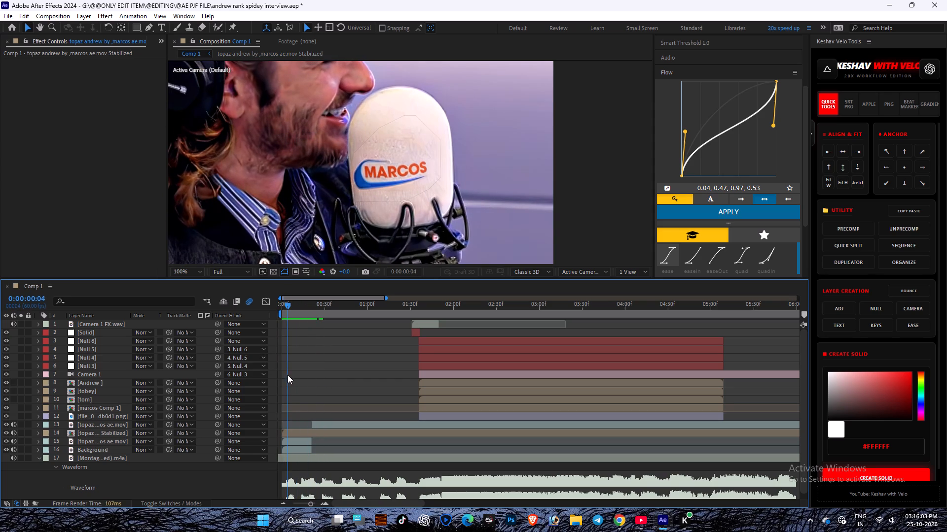
left_click_drag(288, 375, 285, 384)
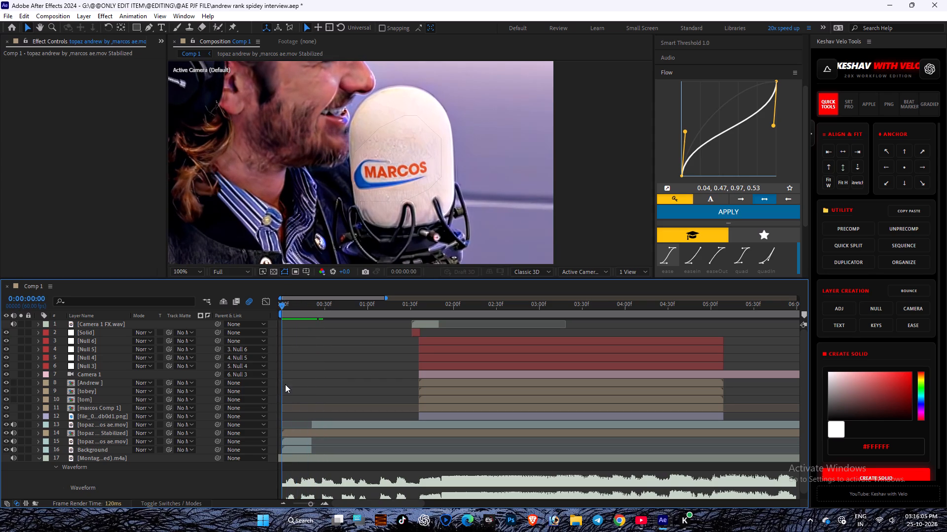
left_click_drag(285, 384, 296, 397)
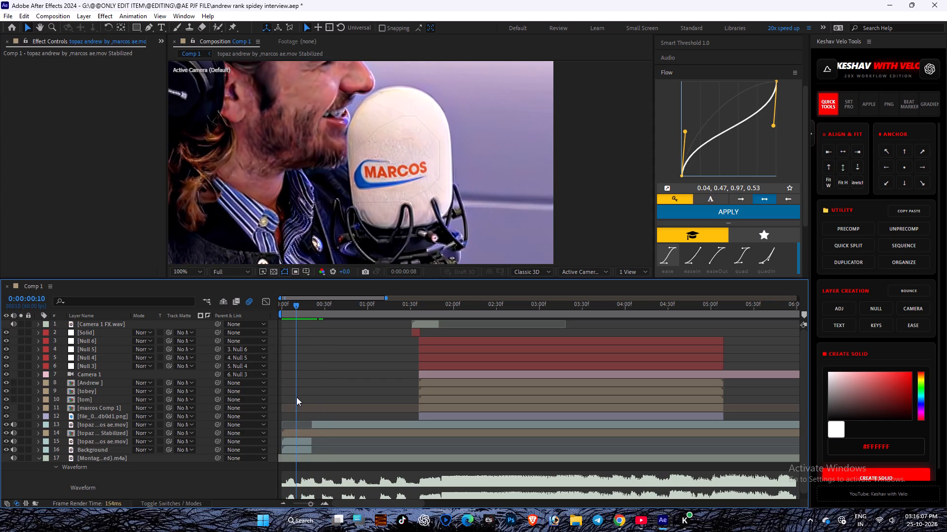
left_click_drag(296, 397, 0, 528)
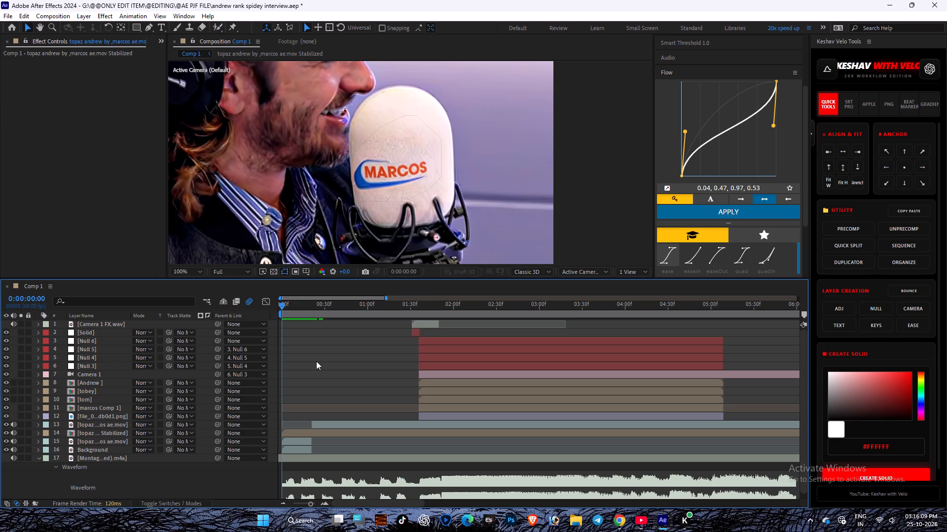
Preview the opening of Comp 1 from the first frame with the composition viewed at 50%.
scroll(343, 105, "down", 2)
scroll(414, 178, "up", 1)
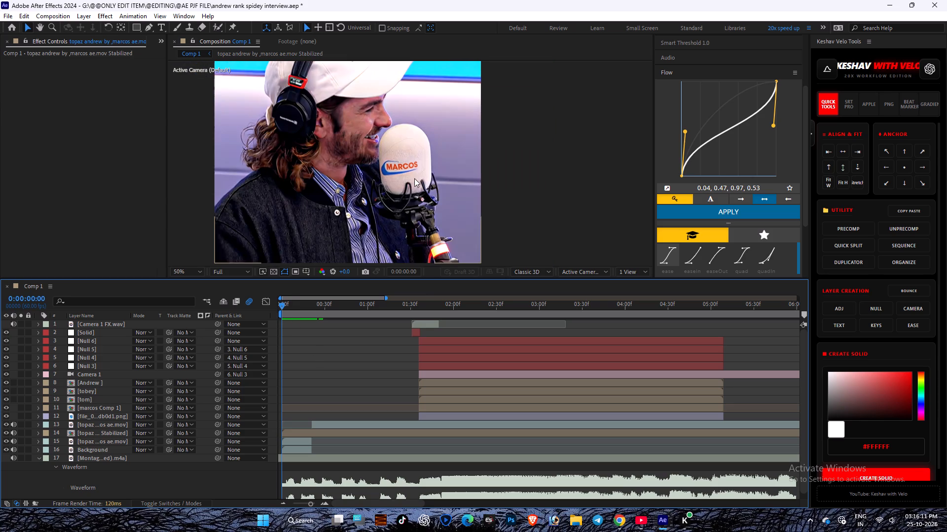
left_click(292, 308)
left_click_drag(285, 307, 267, 307)
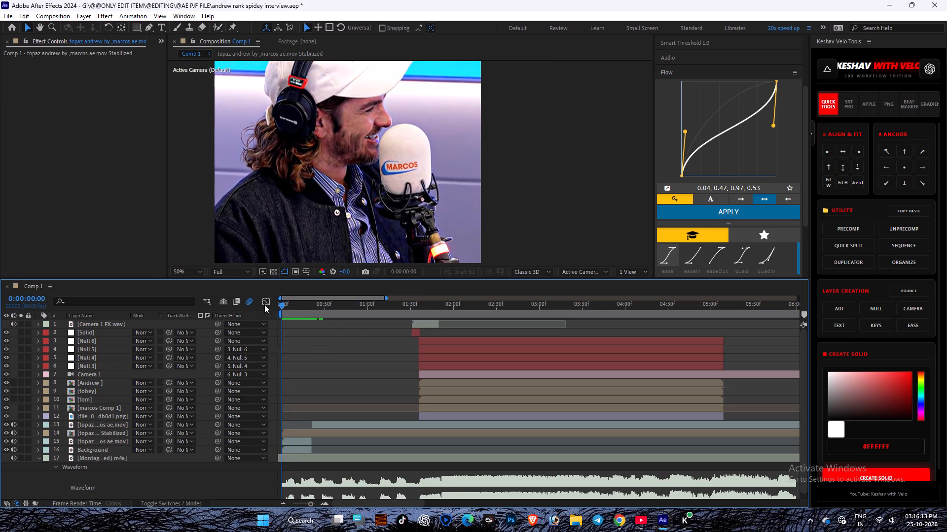
key("space")
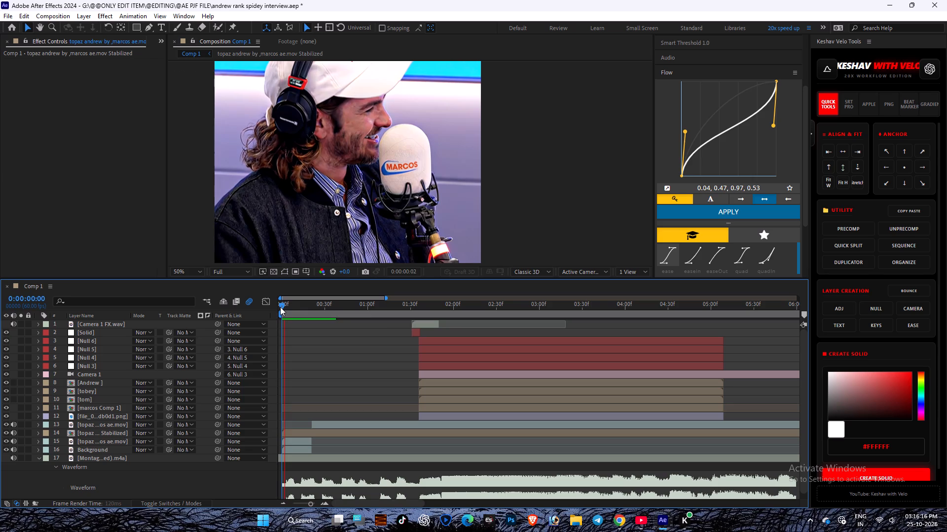
left_click_drag(290, 304, 275, 304)
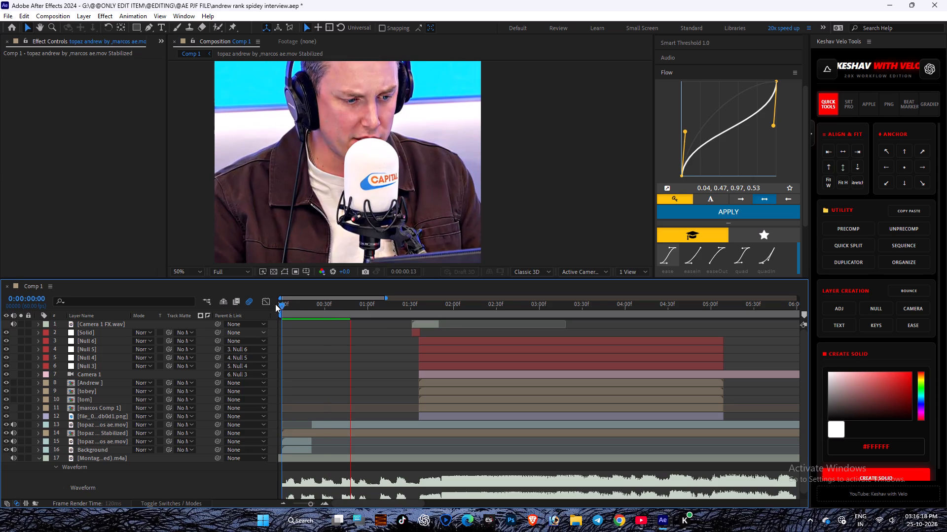
left_click_drag(275, 304, 270, 304)
left_click_drag(290, 304, 281, 306)
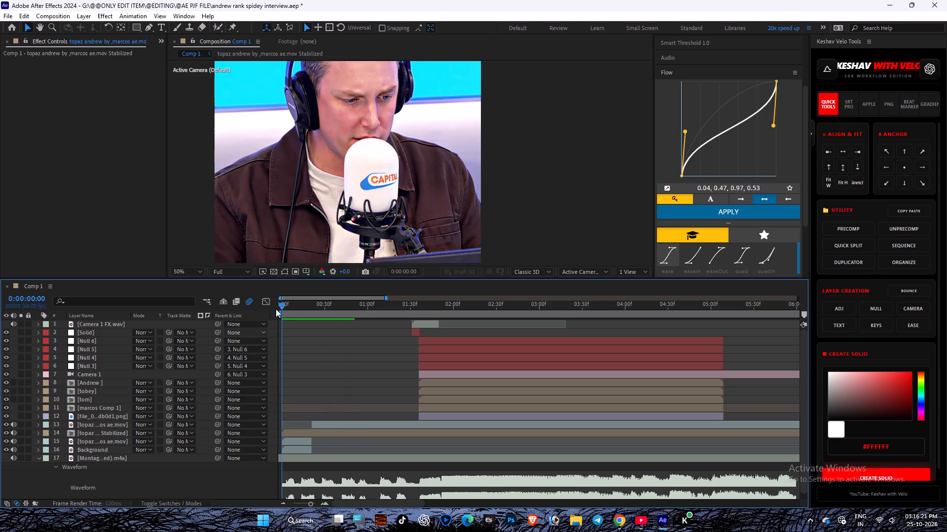
Delete the Lockdown effect from the short opening topaz andrew footage layer in Comp 1.
left_click(291, 443)
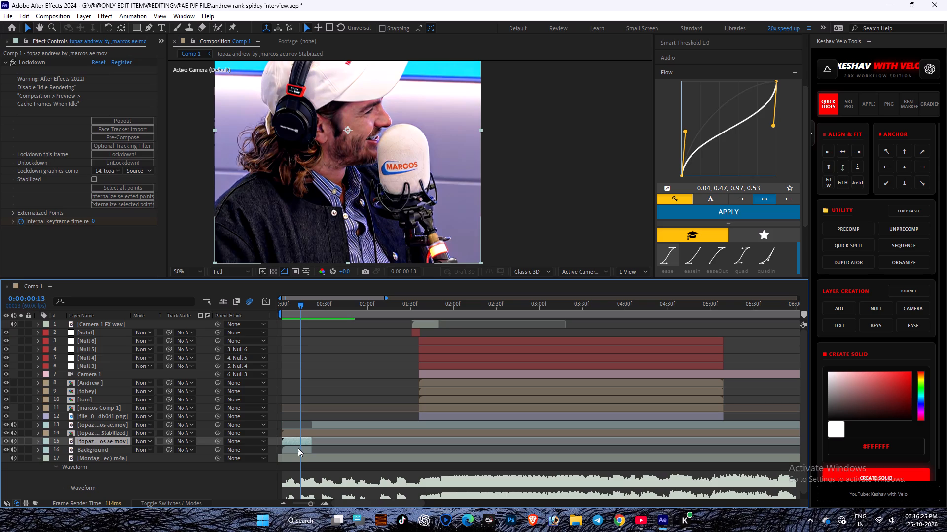
left_click(20, 64)
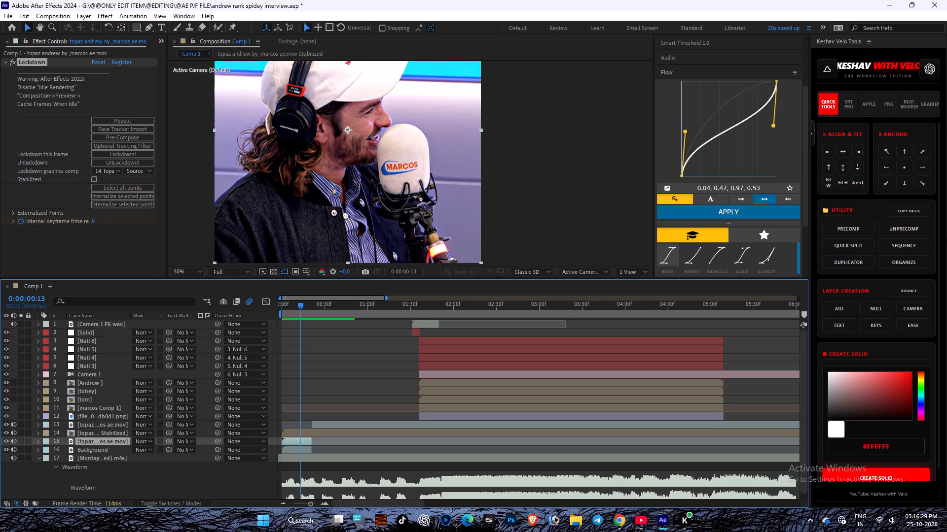
key("Delete")
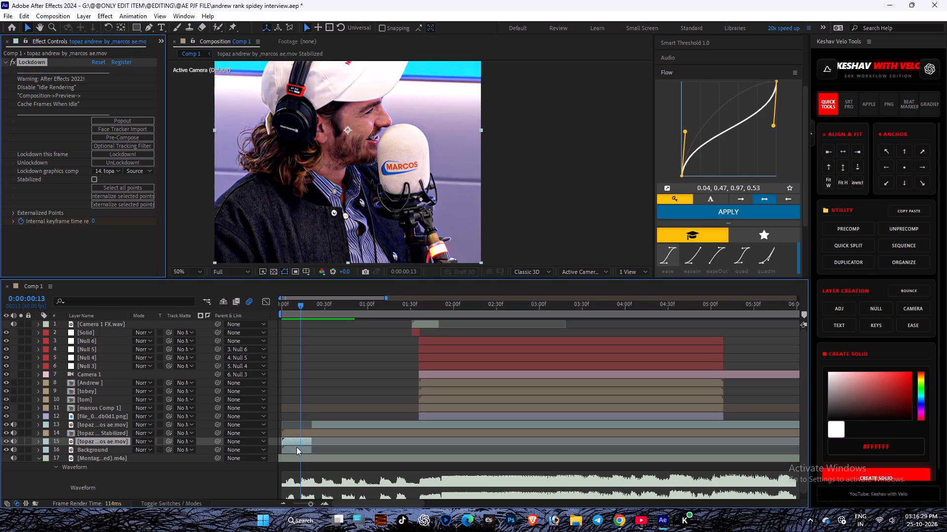
Delete the topaz andrew Stabilized precomp layer carrying the MARCOS logo from Comp 1.
left_click(324, 432)
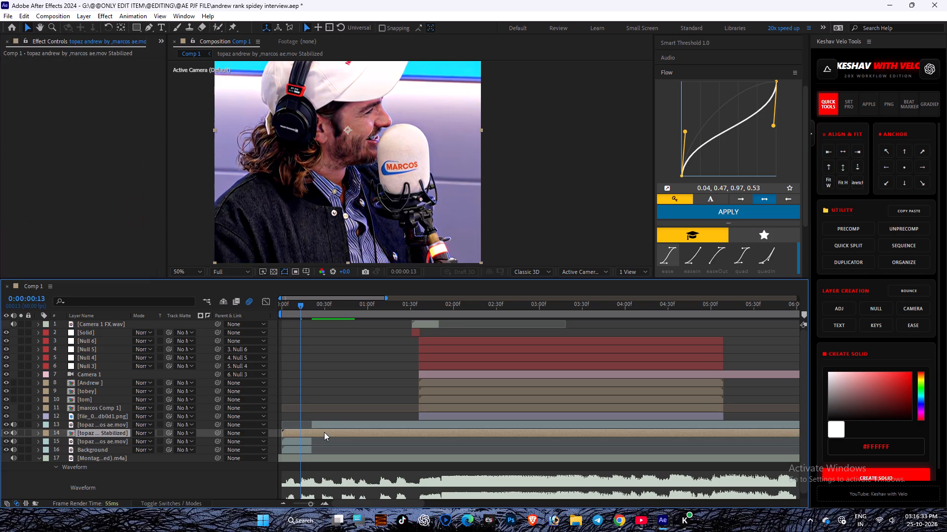
key("Delete")
Set Comp 1's preview resolution to Quarter.
left_click(241, 274)
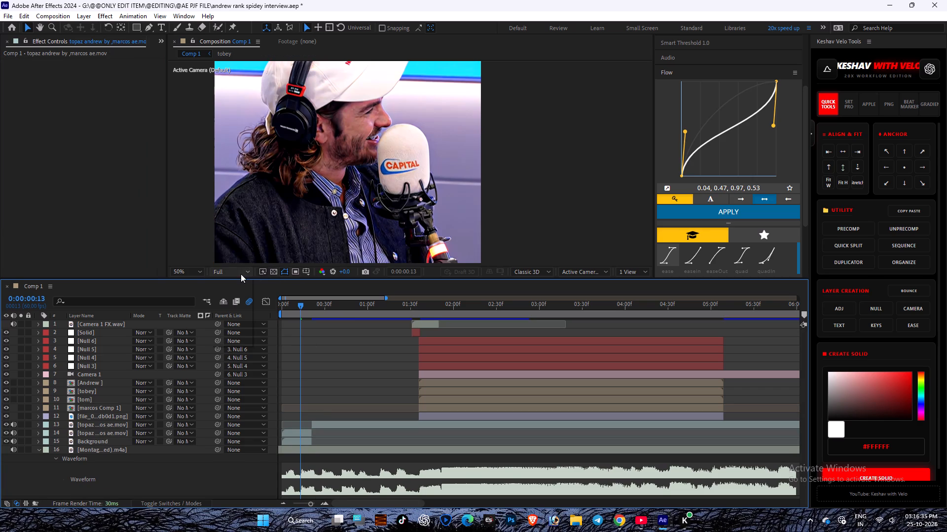
left_click(230, 326)
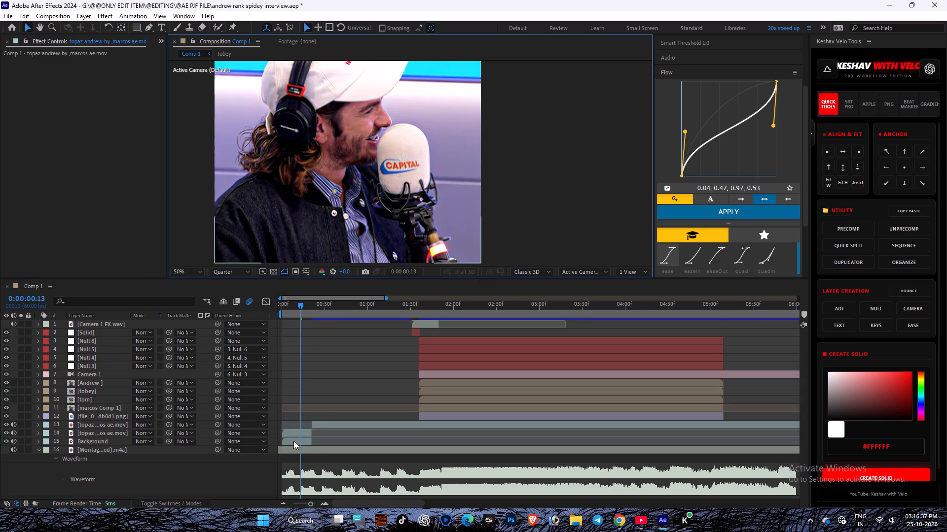
Delete the Background layer from Comp 1 and save the project.
left_click(293, 441)
key("Delete")
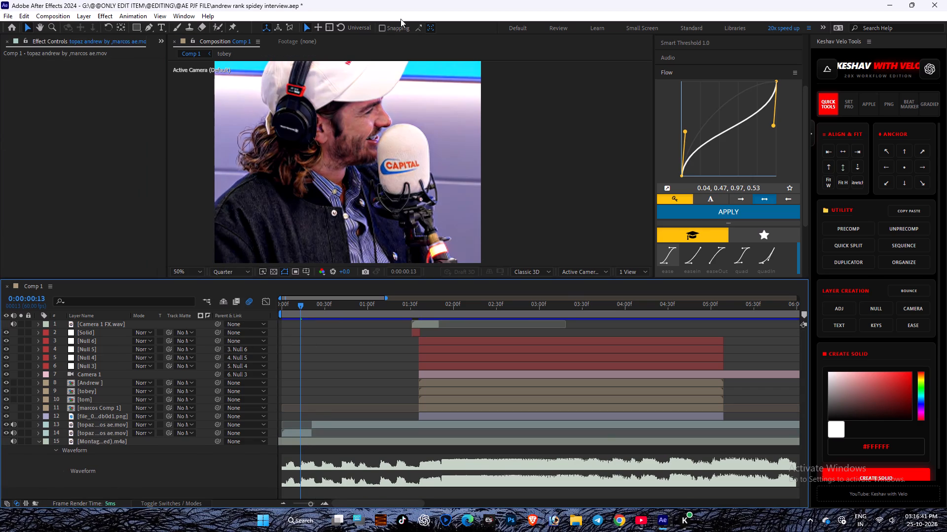
key("ctrl+s")
Fit Comp 1 to the viewer and review the footage from the start, playing and scrubbing to about 0:01:16.
left_click(188, 270)
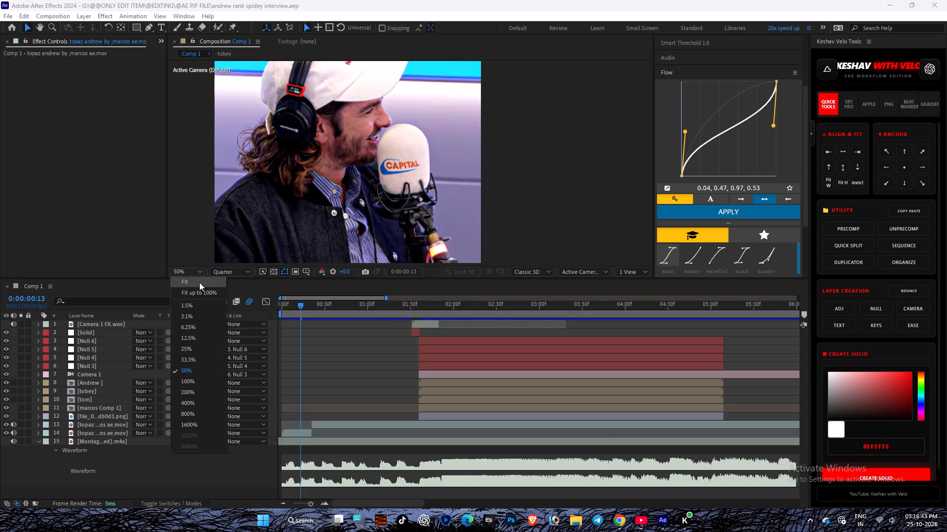
left_click(199, 282)
left_click_drag(309, 309, 0, 135)
key("space")
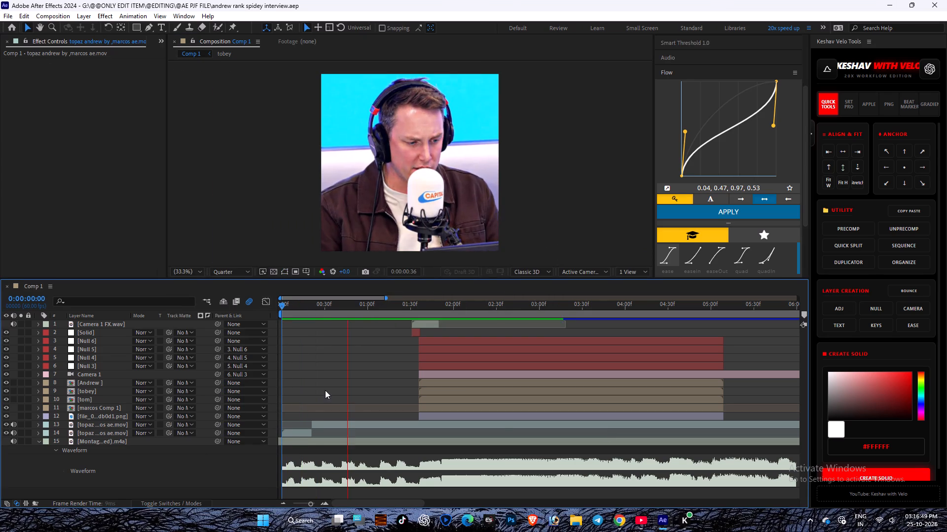
left_click_drag(300, 307, 315, 300)
left_click_drag(307, 305, 213, 312)
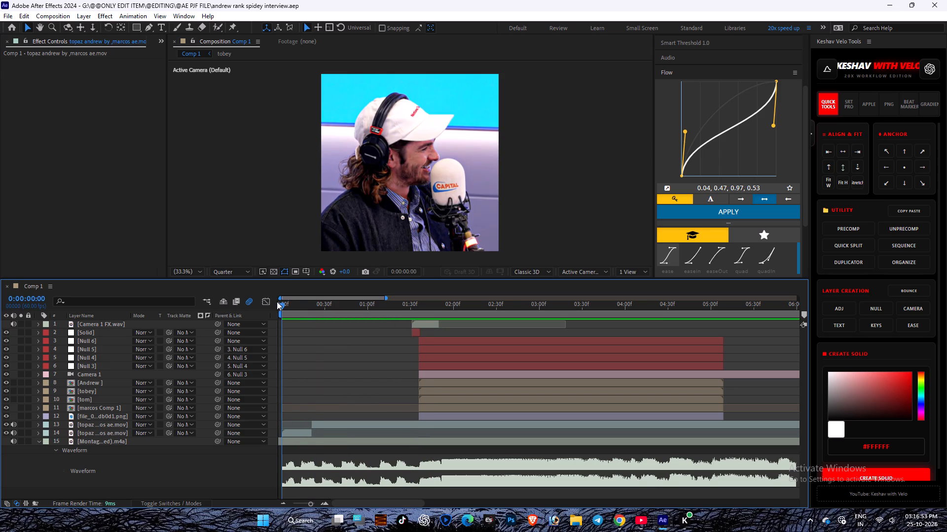
left_click_drag(291, 303, 415, 313)
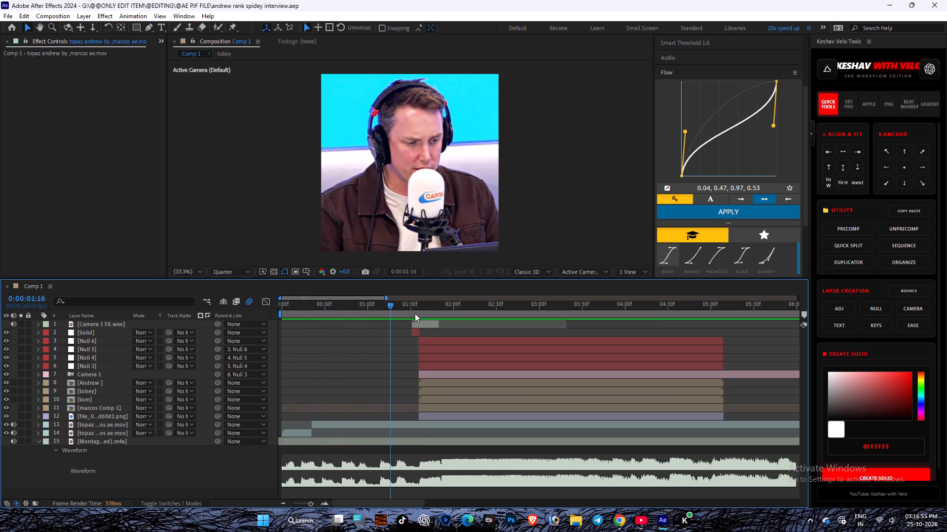
left_click_drag(415, 313, 293, 325)
key("space")
key("space")
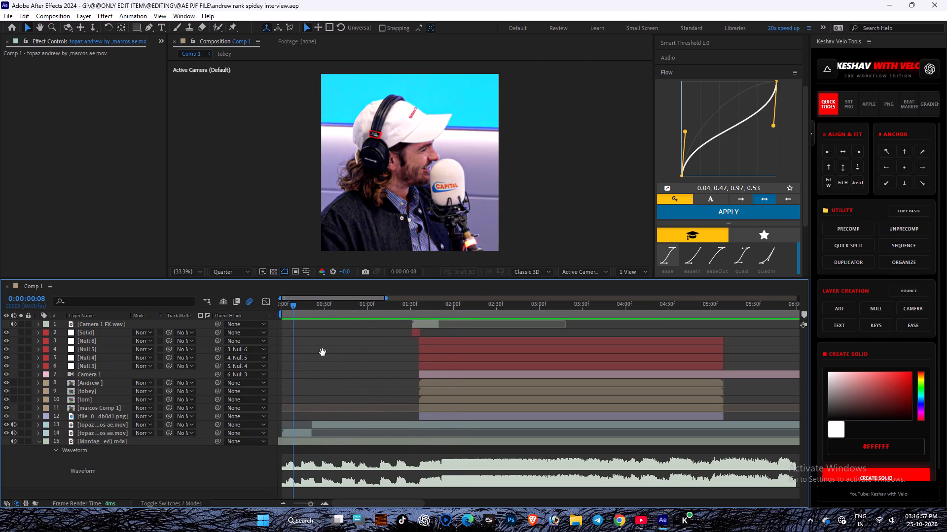
Save the project.
key("ctrl+s")
Add an adjustment layer at the top of Comp 1 with the current time at the first frame.
left_click_drag(329, 303, 194, 319)
left_click(357, 404)
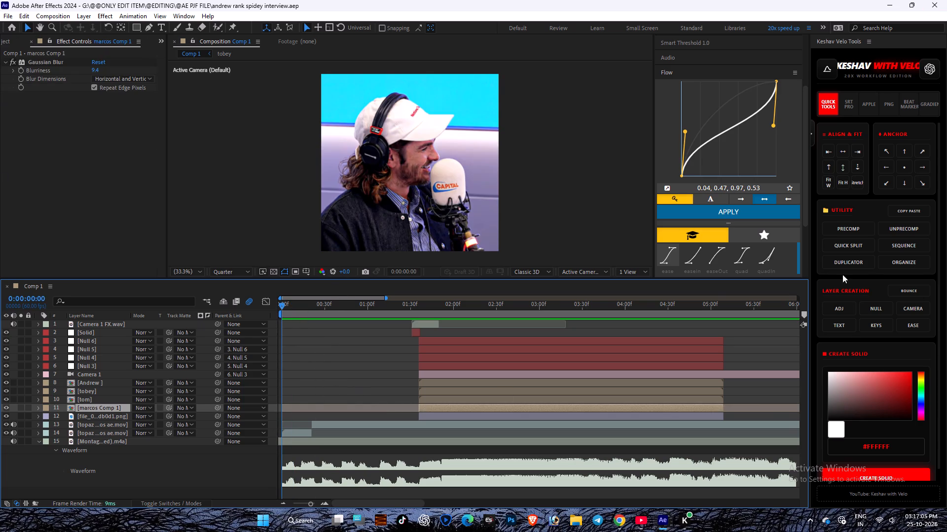
left_click(374, 357)
left_click(840, 304)
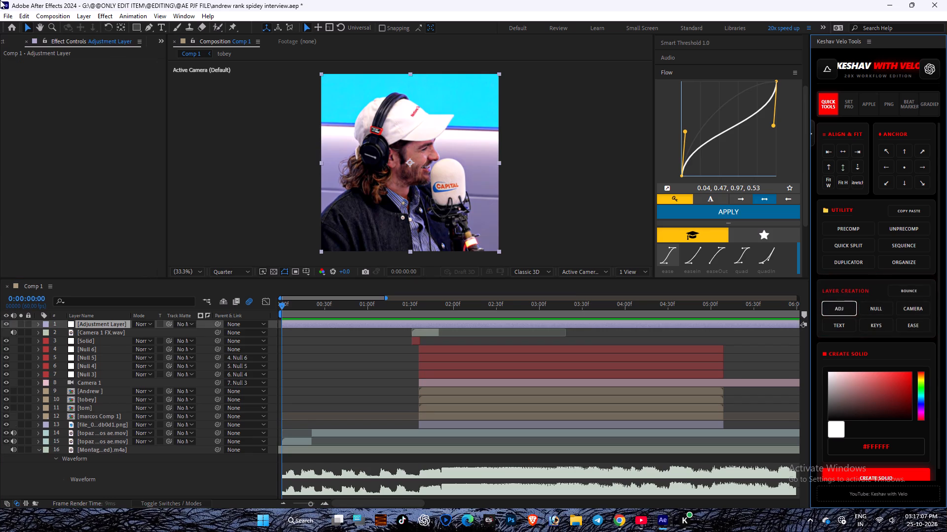
Split the adjustment layer at 0:00:00:13.
left_click_drag(290, 305, 301, 307)
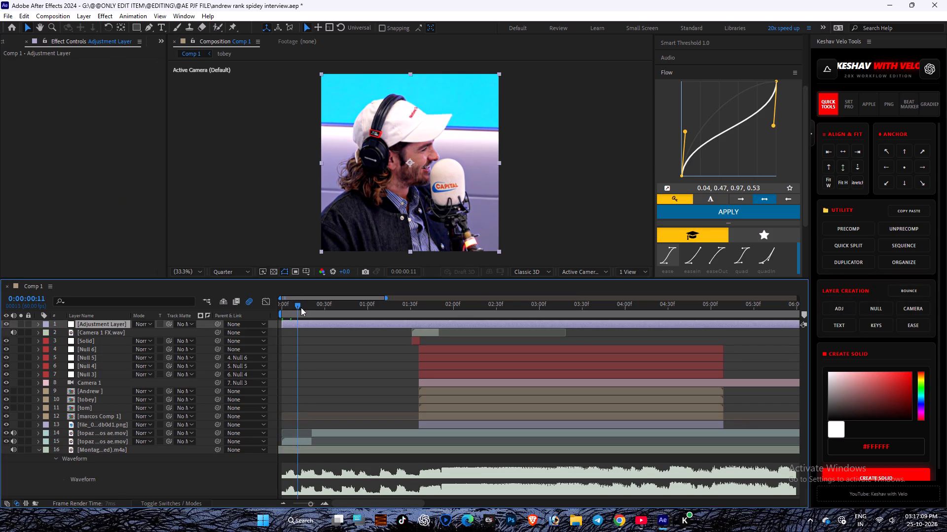
left_click_drag(301, 307, 300, 307)
right_click_drag(296, 365, 298, 335)
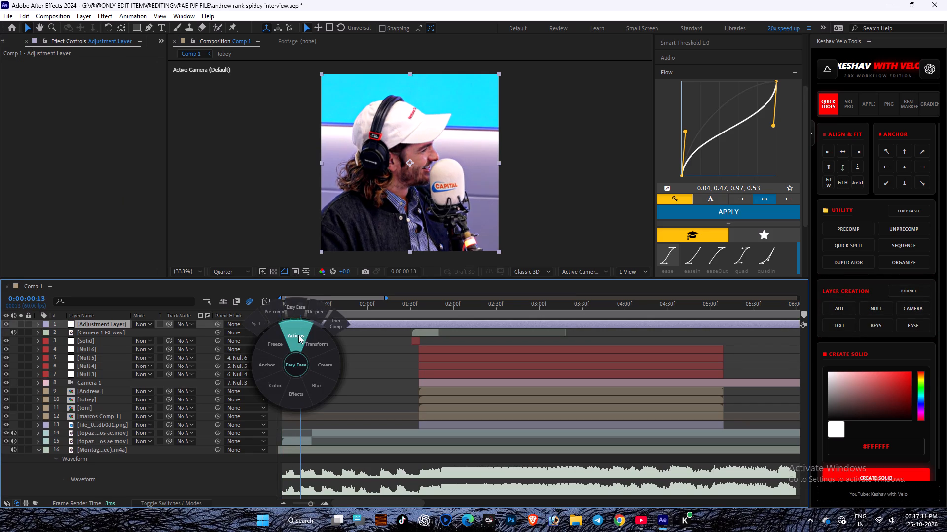
right_click_drag(298, 335, 249, 328)
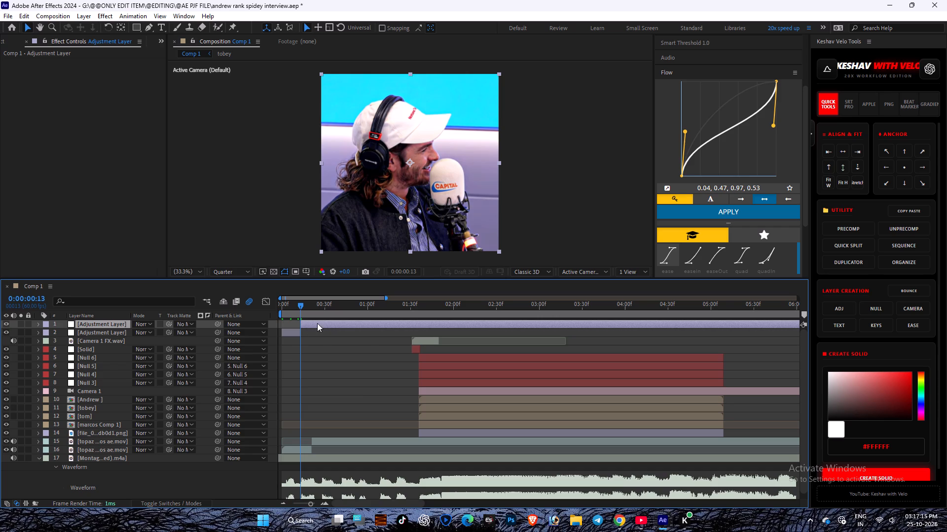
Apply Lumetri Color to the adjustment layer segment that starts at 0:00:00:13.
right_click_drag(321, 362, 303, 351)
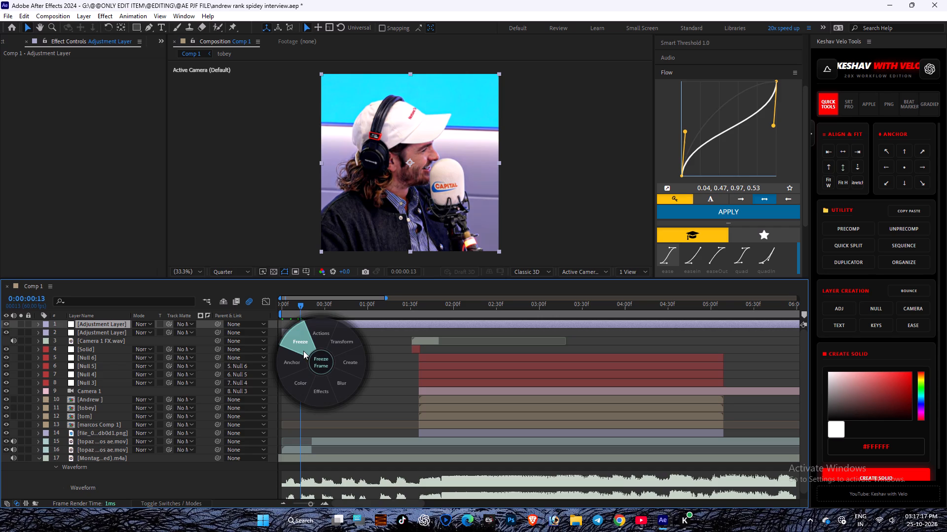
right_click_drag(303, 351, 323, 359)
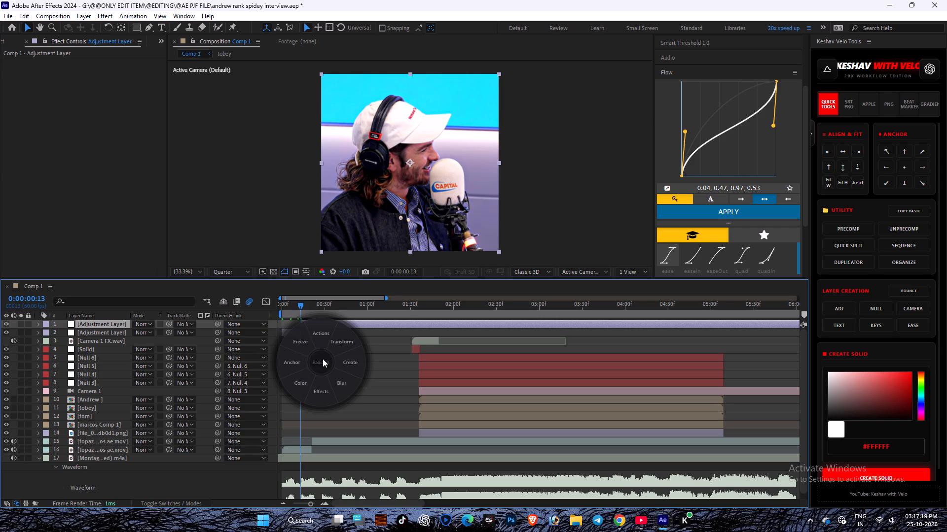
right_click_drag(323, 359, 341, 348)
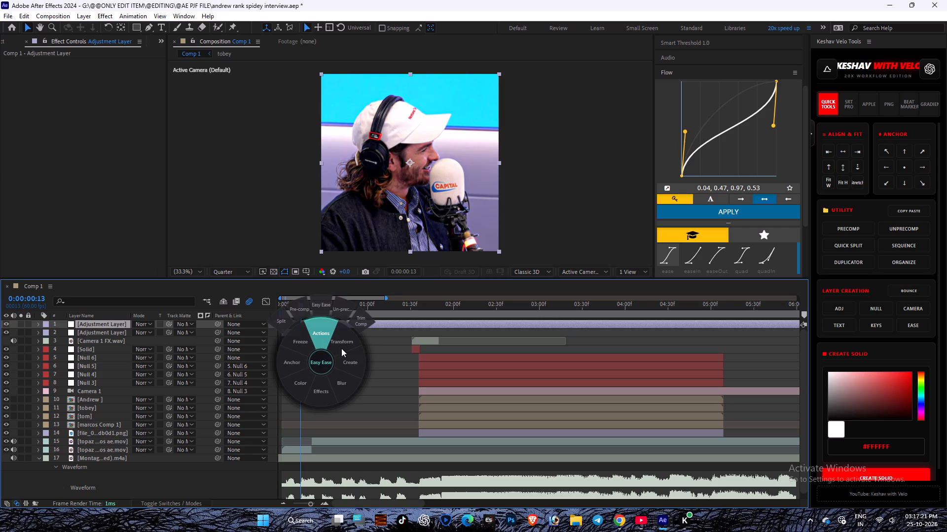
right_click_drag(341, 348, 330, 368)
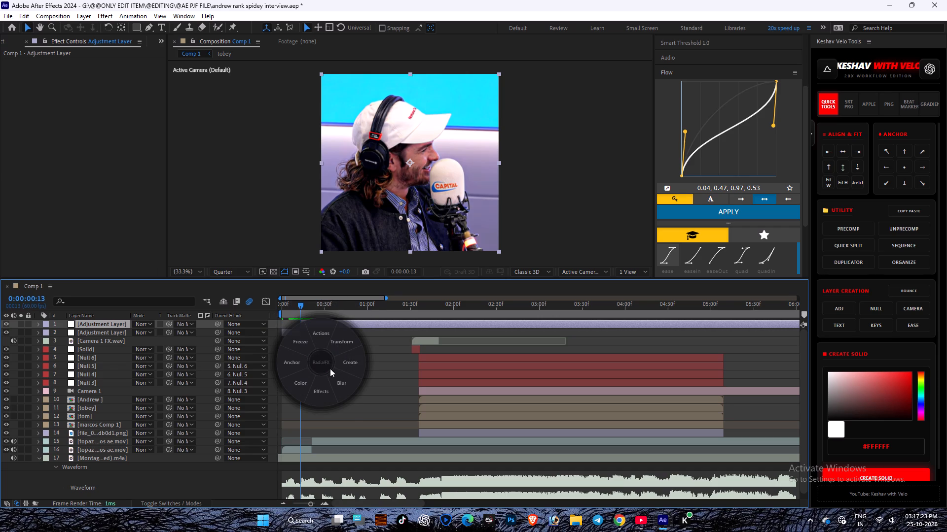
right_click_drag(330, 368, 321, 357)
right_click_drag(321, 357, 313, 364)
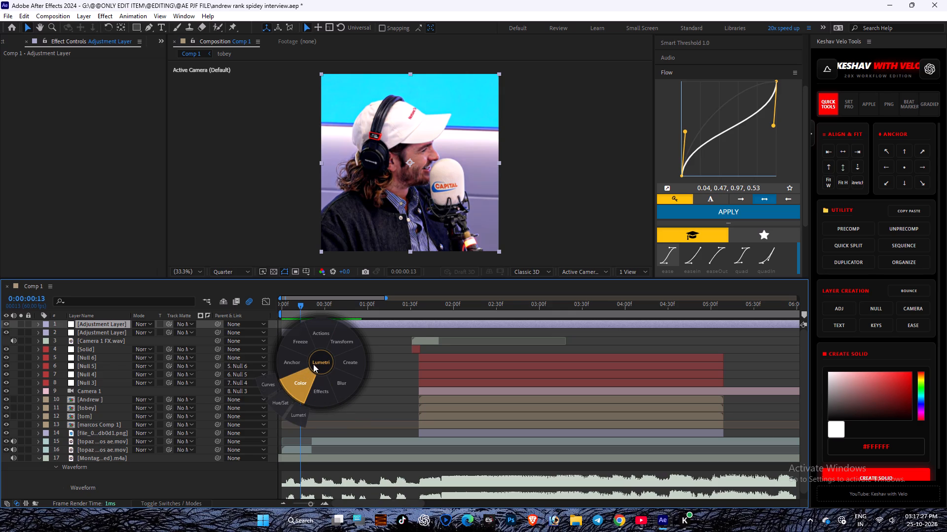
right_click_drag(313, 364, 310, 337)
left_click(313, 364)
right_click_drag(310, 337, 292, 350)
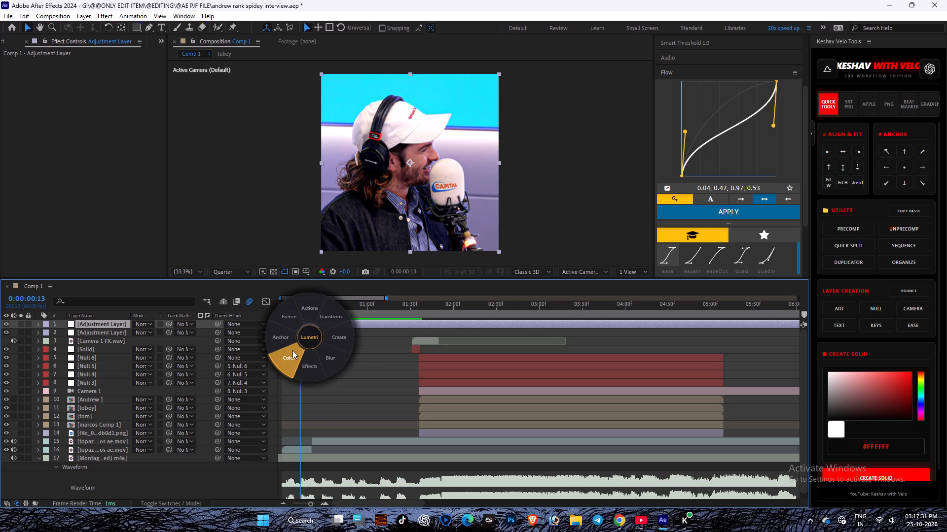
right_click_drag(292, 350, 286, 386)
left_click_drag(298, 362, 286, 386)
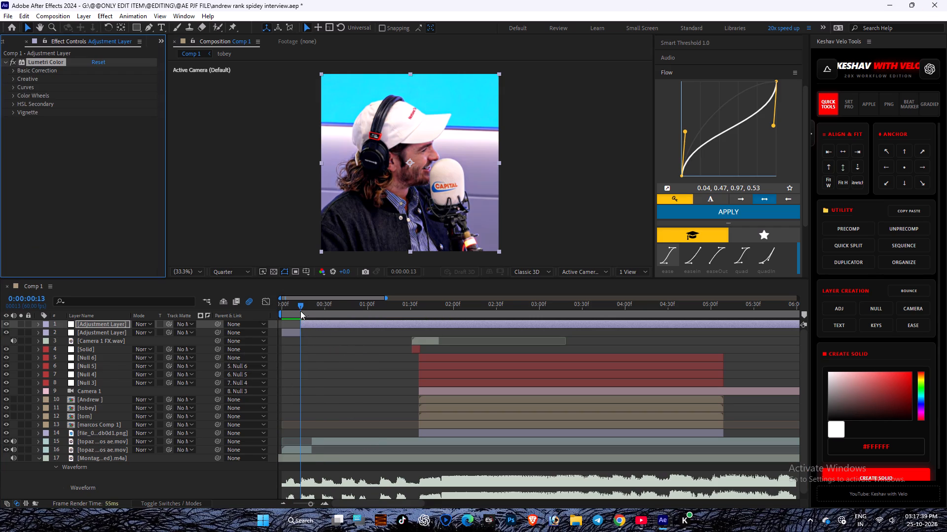
Delete the adjustment layer segment that starts at 0:00:00:13.
left_click_drag(303, 309, 318, 309)
left_click(314, 325)
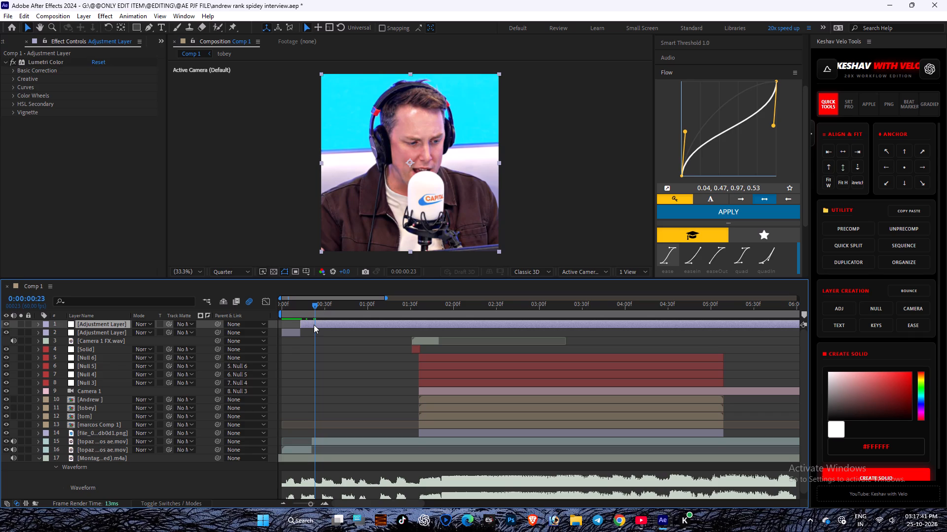
key("Delete")
Apply the "parth" preset, with S_BlurMoCurves and S_WarpFishEye, to the remaining adjustment layer at the first frame.
left_click_drag(296, 307, 269, 313)
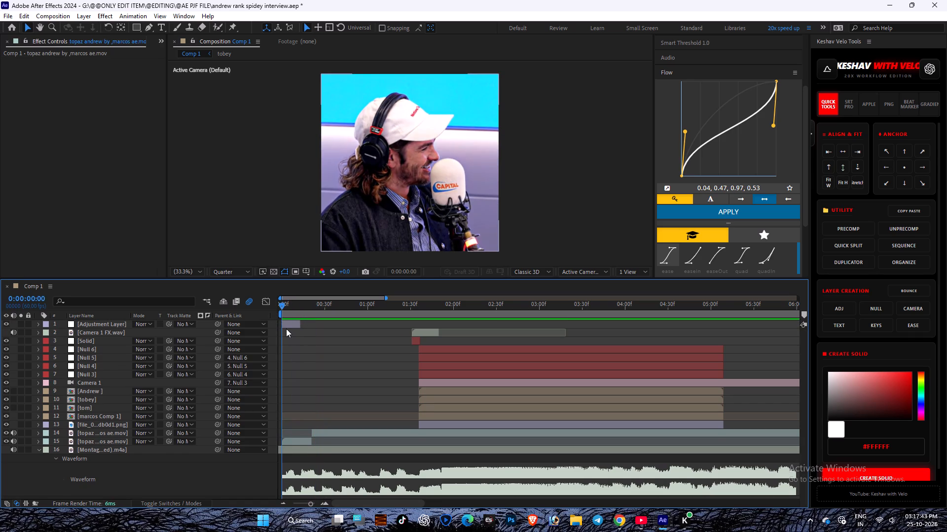
left_click(286, 329)
left_click(289, 326)
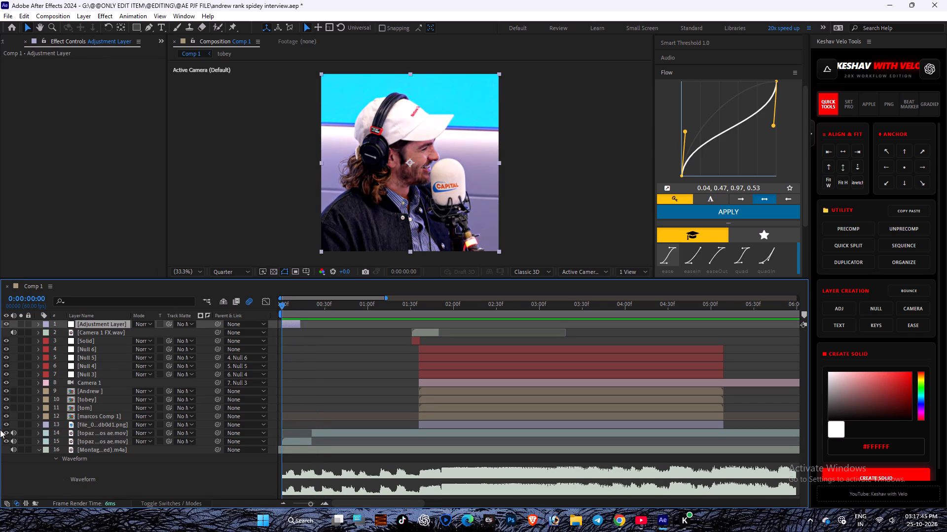
key("ctrl+space")
type("parth")
key("Return")
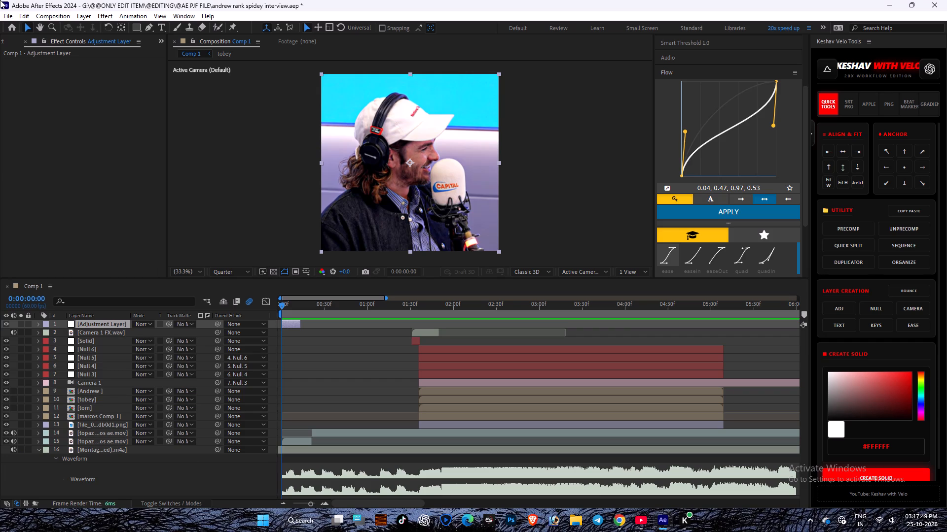
Extend the adjustment layer's end to about 0:00:01:12 and align its effects' last keyframes with the layer's end.
key("u")
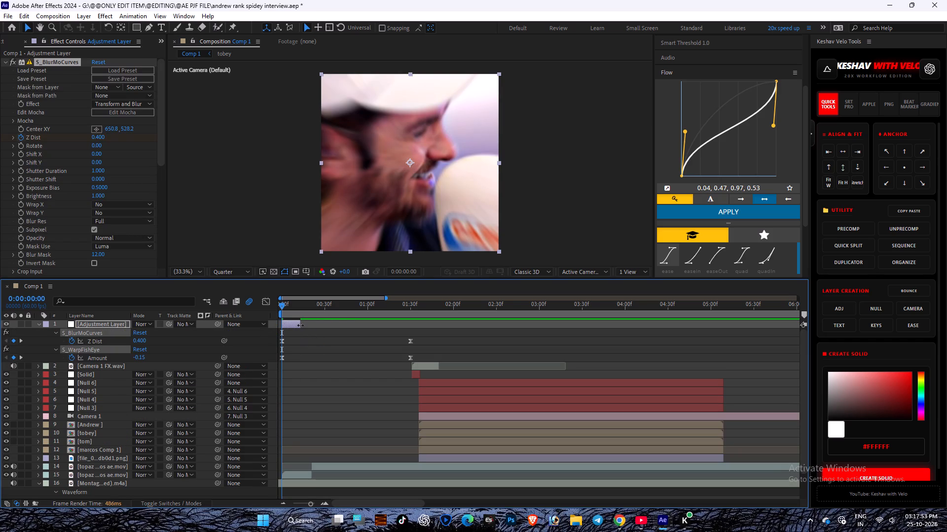
left_click_drag(300, 325, 391, 331)
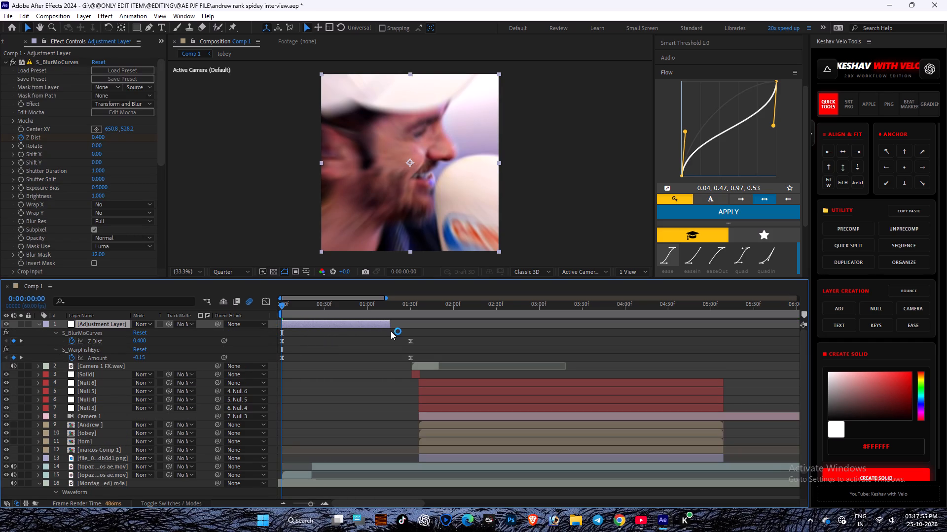
left_click_drag(392, 322, 386, 322)
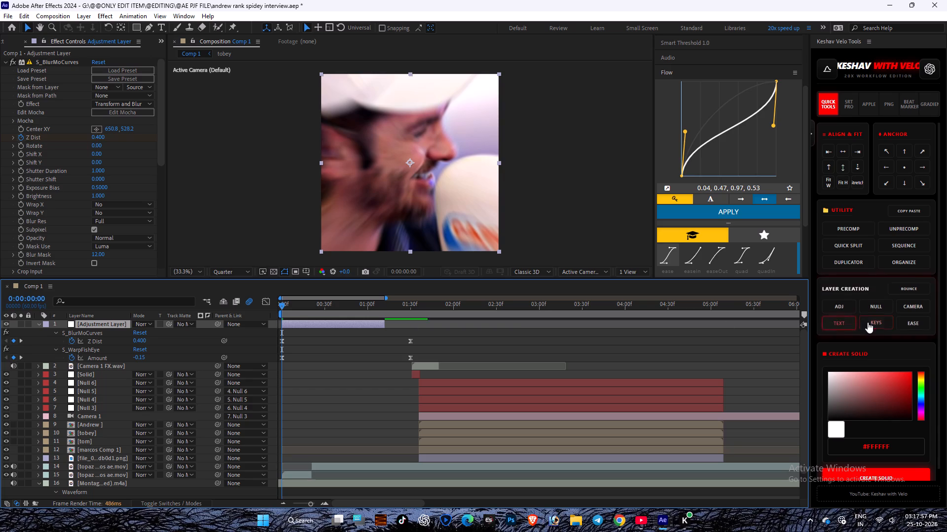
left_click(868, 322)
key("u")
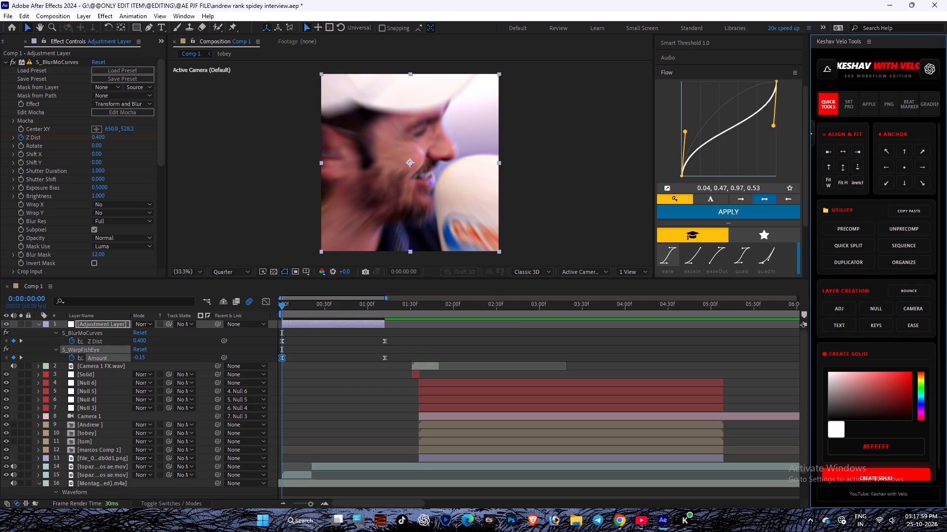
Save the project.
key("ctrl+s")
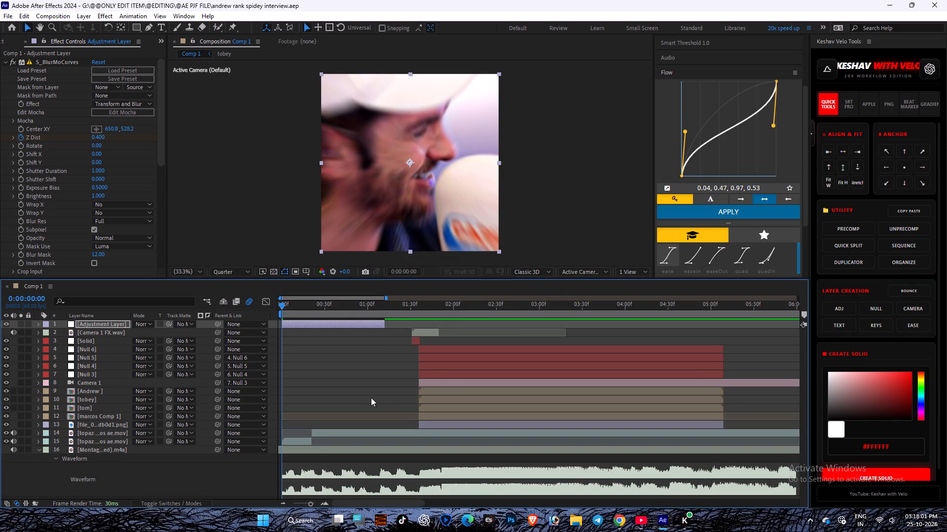
Scrub through the opening clips under the adjustment layer and play Comp 1 from the first frame to check the zoom blur.
left_click_drag(295, 308, 310, 308)
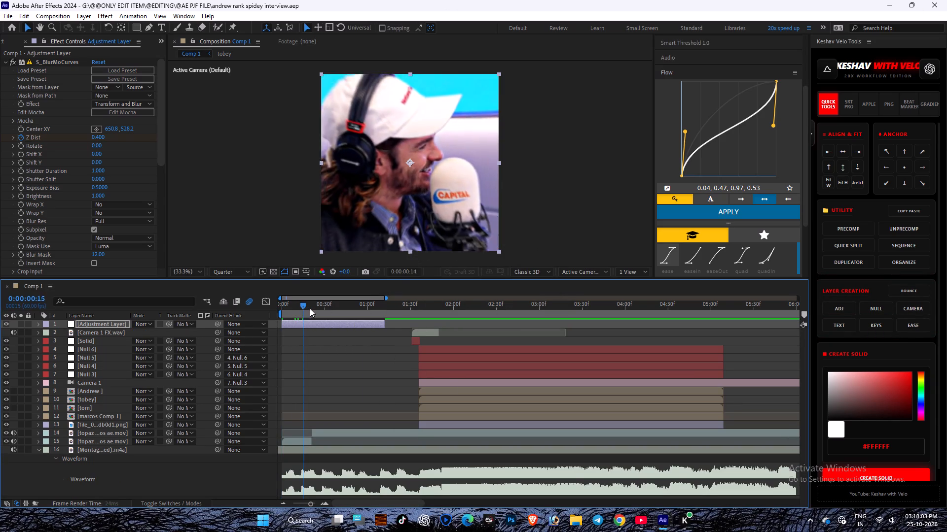
left_click_drag(310, 308, 367, 317)
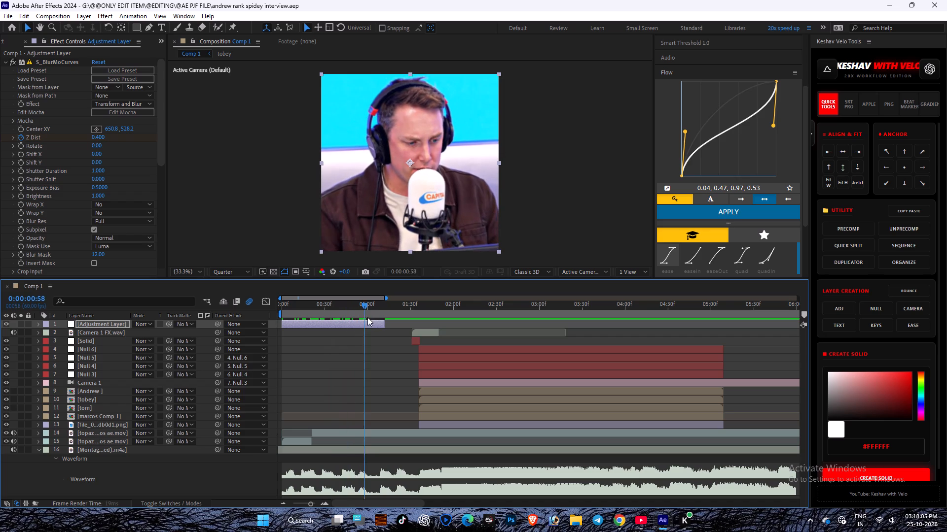
left_click_drag(367, 317, 294, 327)
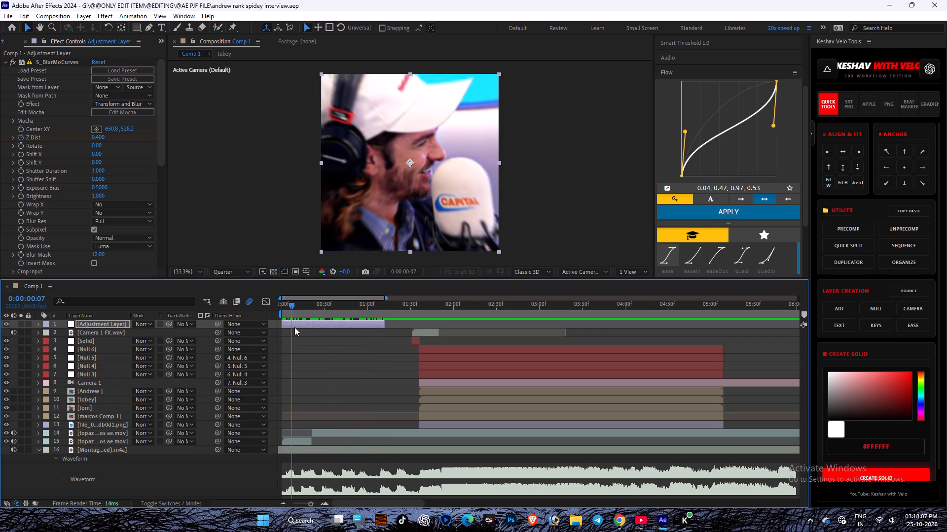
left_click_drag(294, 327, 294, 332)
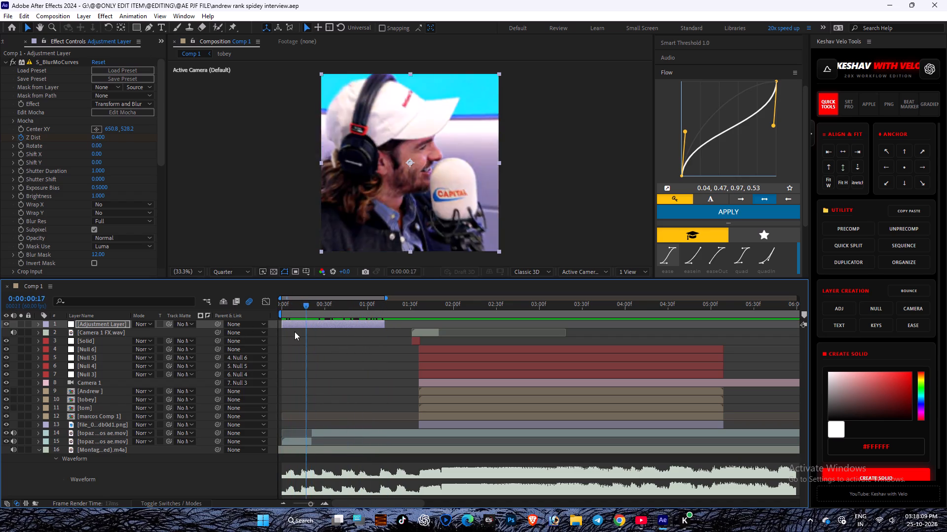
left_click_drag(294, 332, 253, 344)
left_click_drag(292, 303, 224, 287)
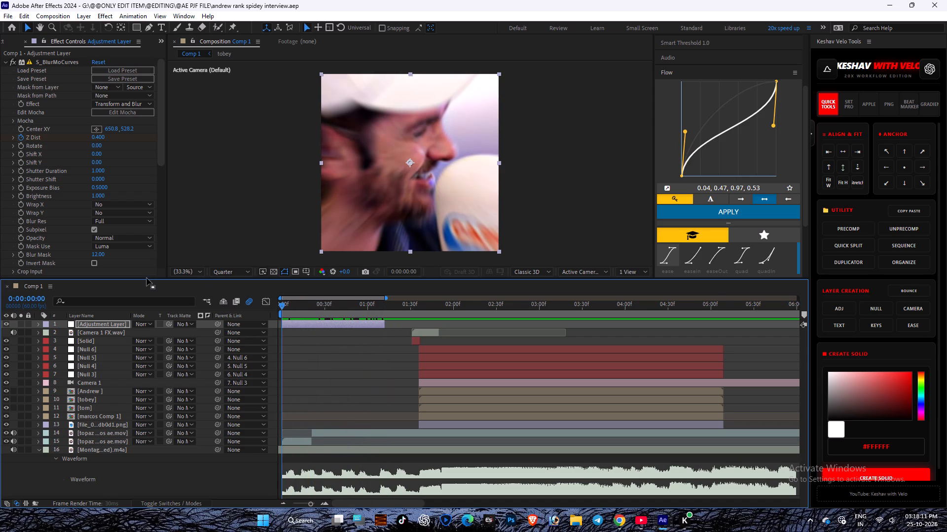
key("space")
Save the project.
key("ctrl+s")
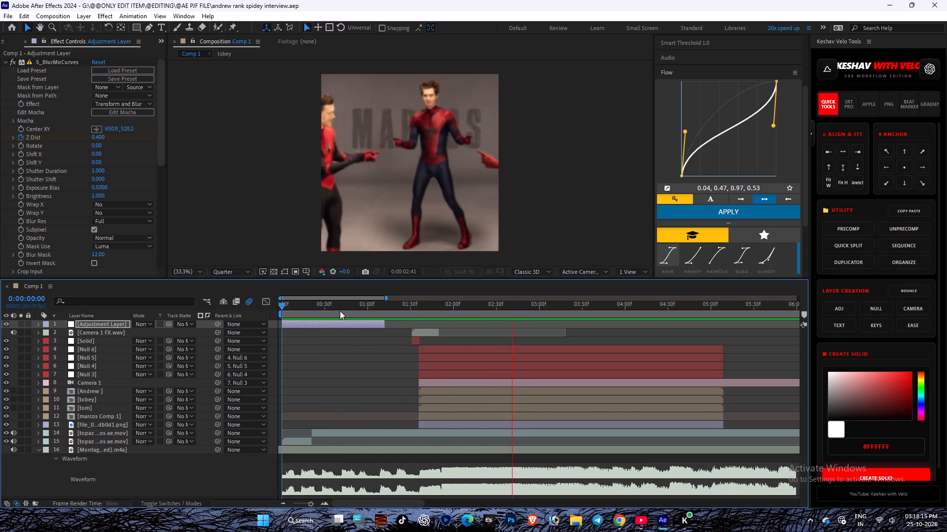
Review the adjustment layer's zoom blur and fisheye animation again from the first frame to about 0:00:00:58.
left_click_drag(335, 308, 246, 310)
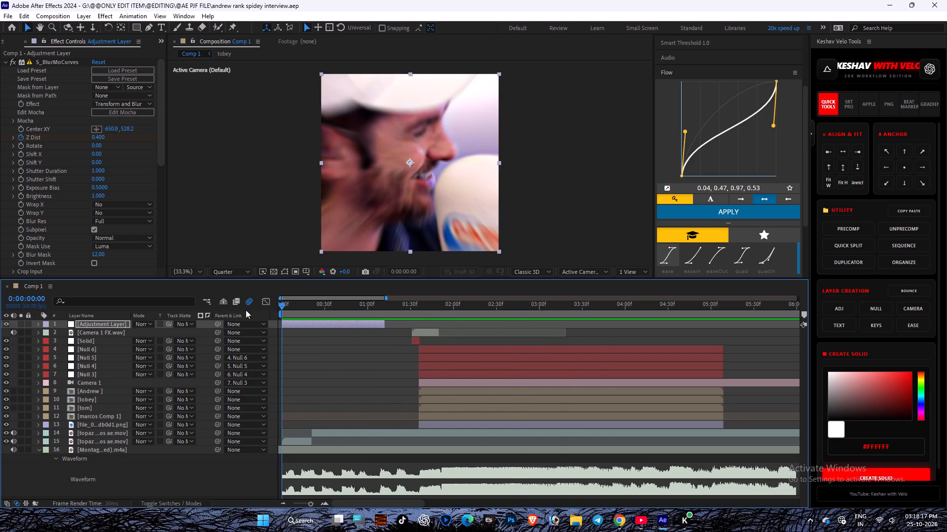
left_click_drag(246, 310, 304, 308)
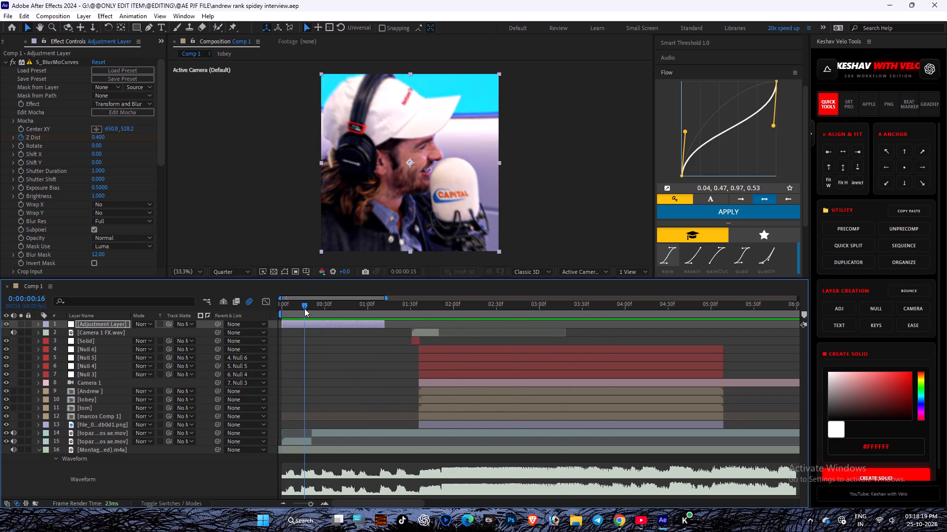
left_click_drag(304, 308, 320, 311)
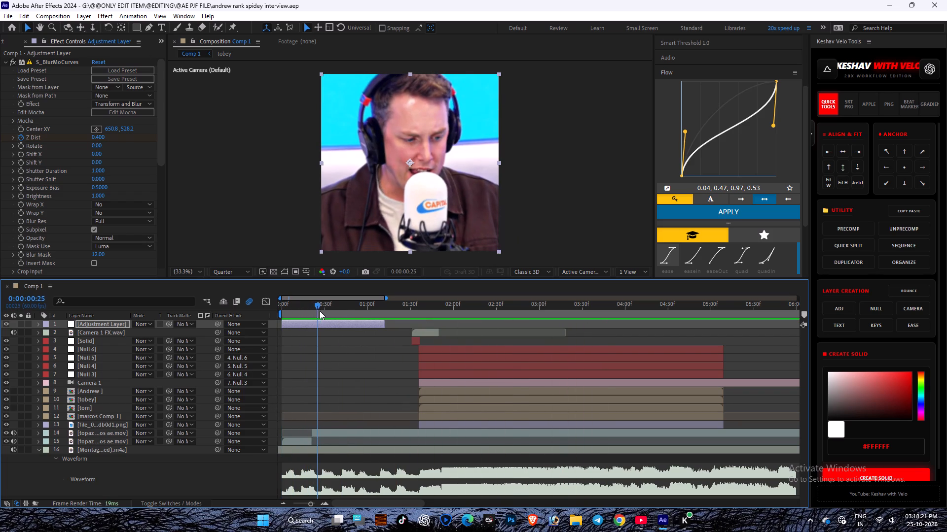
left_click_drag(320, 311, 336, 324)
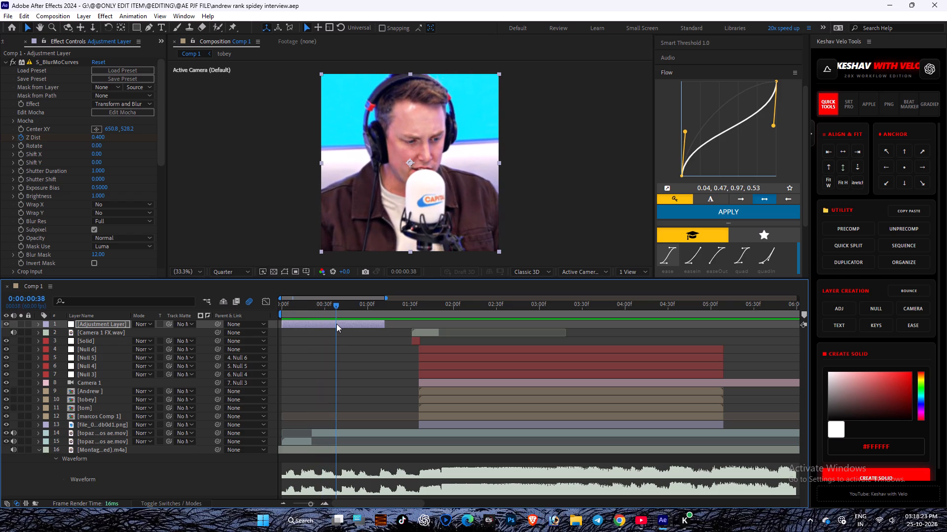
left_click_drag(336, 324, 354, 343)
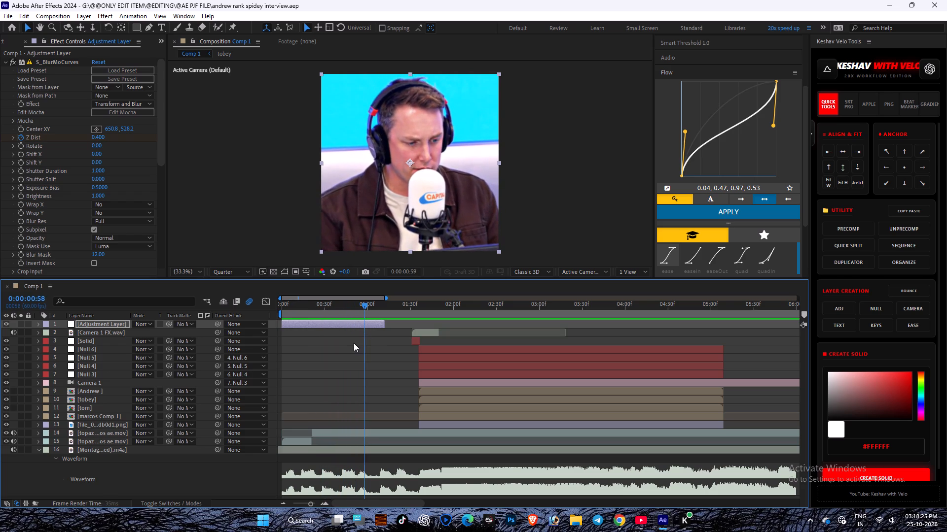
left_click_drag(354, 343, 345, 343)
left_click_drag(305, 309, 242, 303)
key("space")
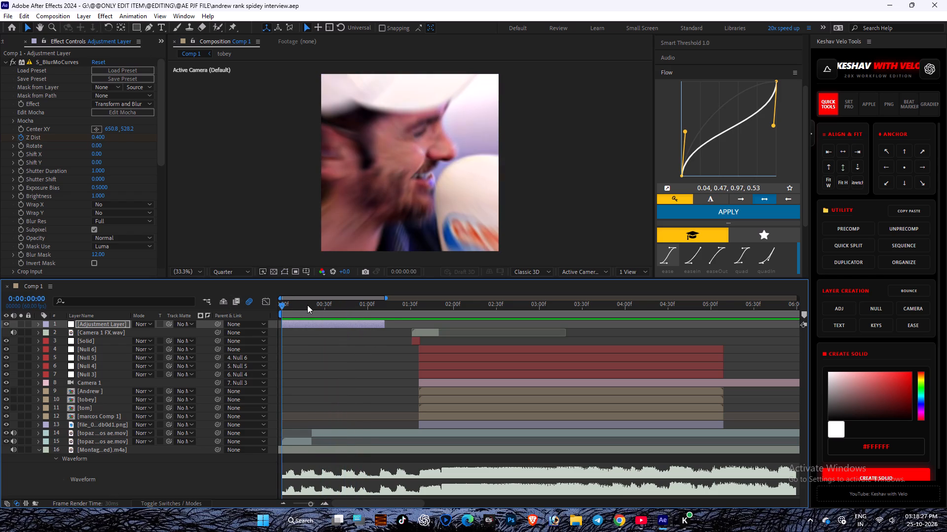
left_click_drag(307, 305, 326, 305)
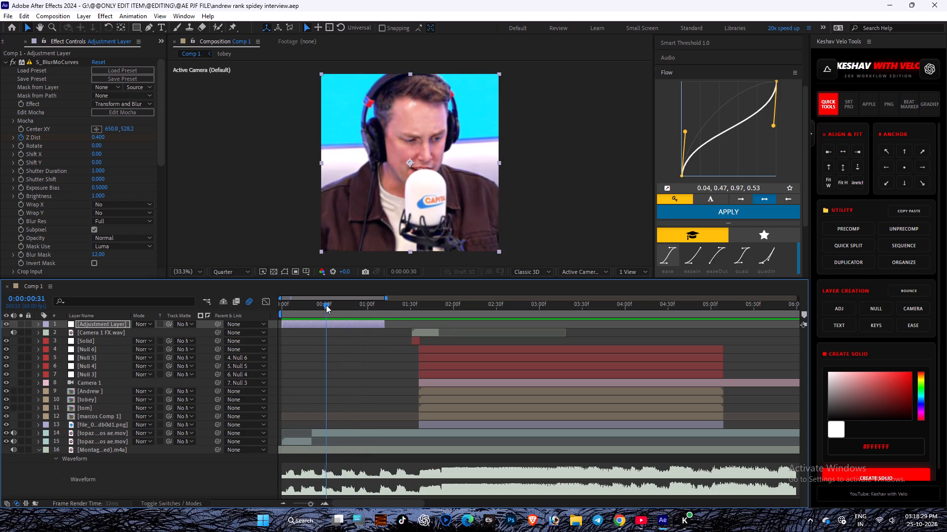
left_click_drag(326, 305, 361, 318)
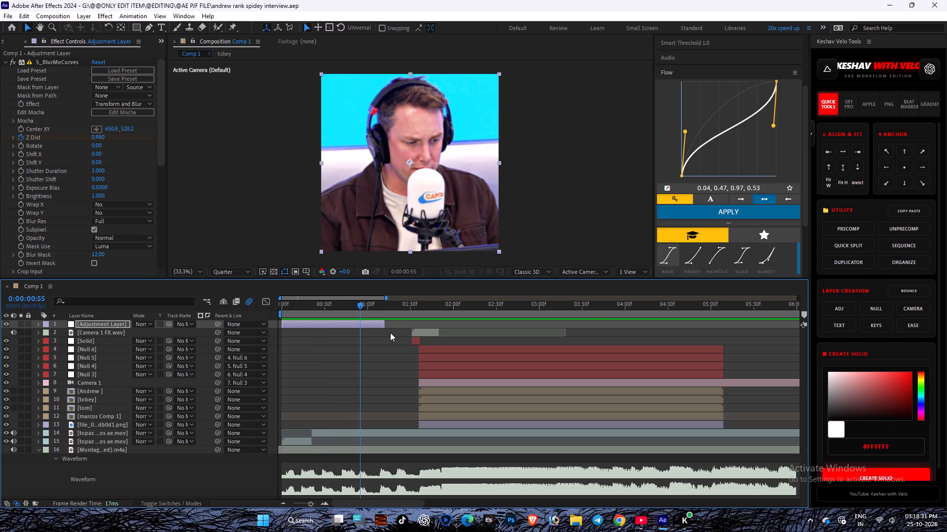
Trim the adjustment layer's end to about 0:00:01:02 and align its effects' last keyframes with the new end.
key("u")
left_click_drag(390, 332, 377, 369)
left_click_drag(386, 323, 371, 325)
left_click(874, 327)
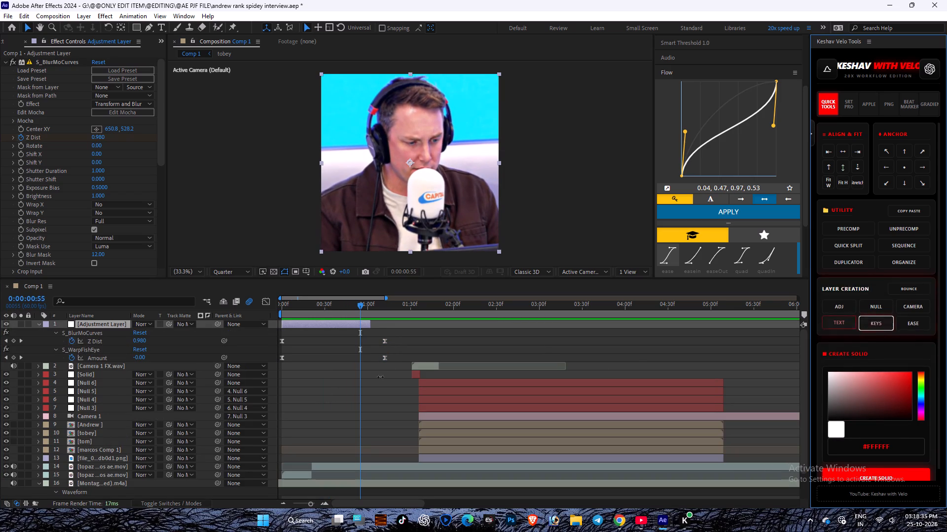
Apply Radial Blur to the adjustment layer and set a keyframe for its Amount at the first frame.
left_click_drag(339, 303, 221, 311)
key("ctrl+space")
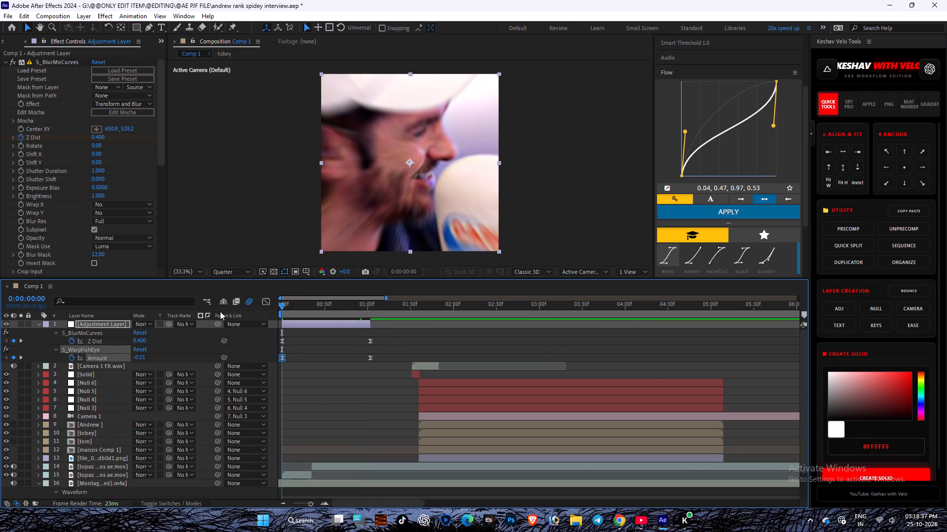
type("radi")
key("Down")
key("Return")
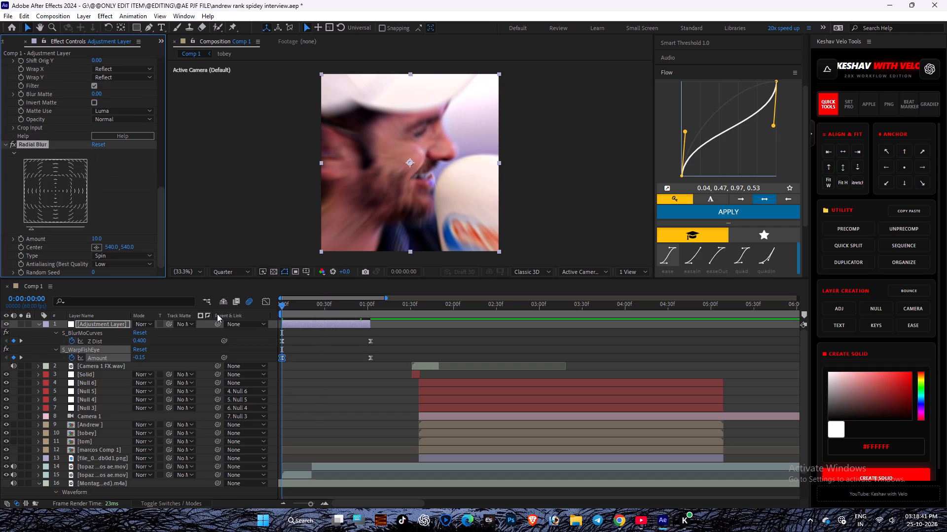
left_click(20, 235)
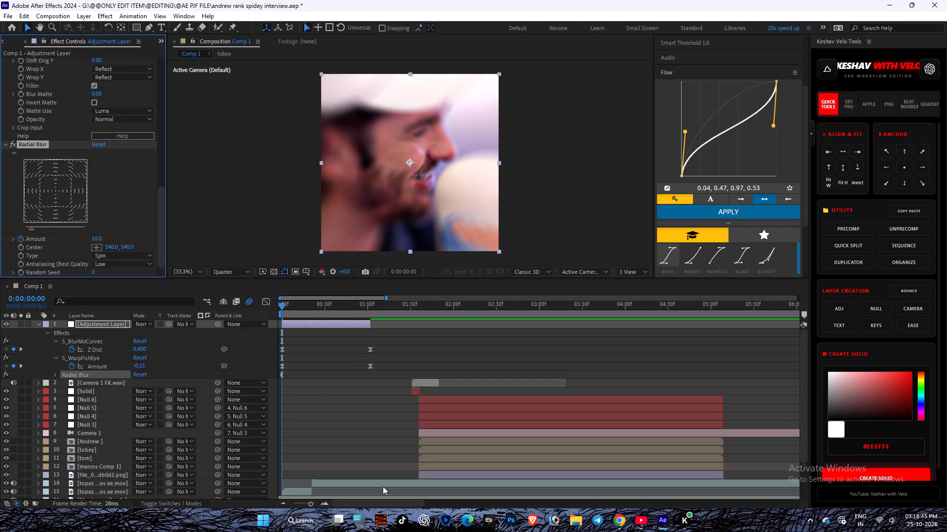
Set the Radial Blur Amount to 0 at 0:00:01:02 on the adjustment layer.
key("u")
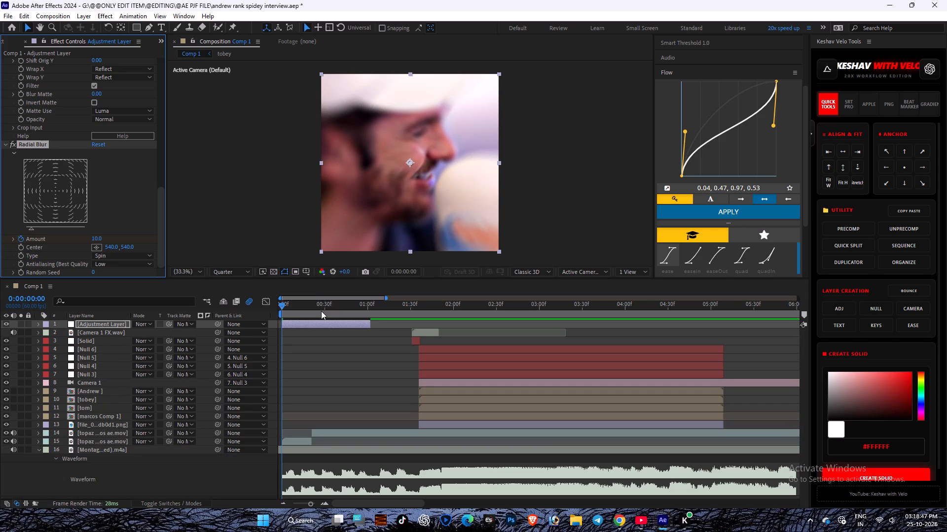
key("u")
left_click_drag(312, 306, 366, 299)
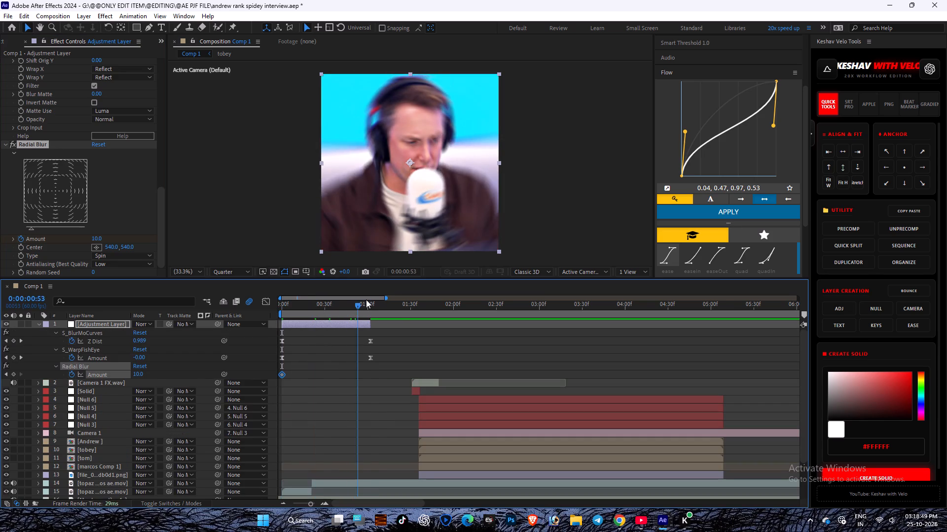
left_click_drag(366, 299, 371, 299)
left_click(95, 236)
key("0")
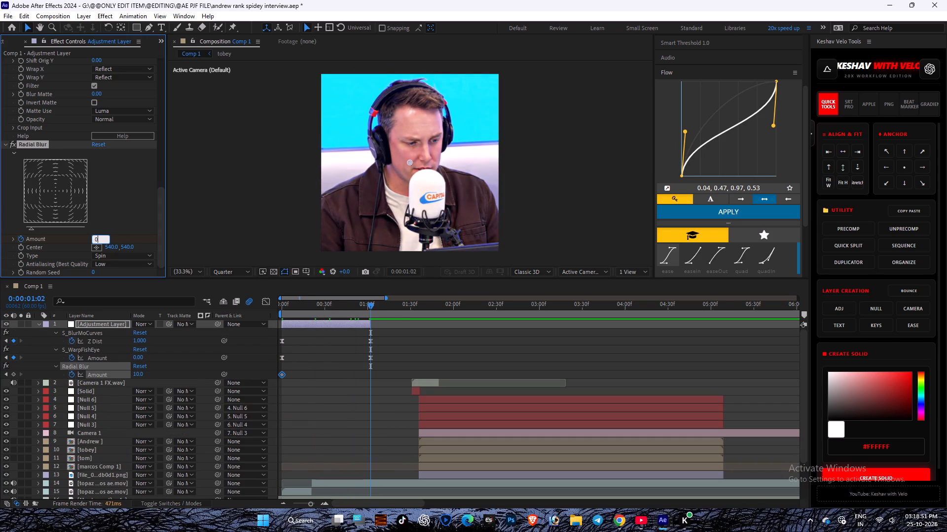
key("Return")
Change the Radial Blur type to Zoom.
left_click(131, 253)
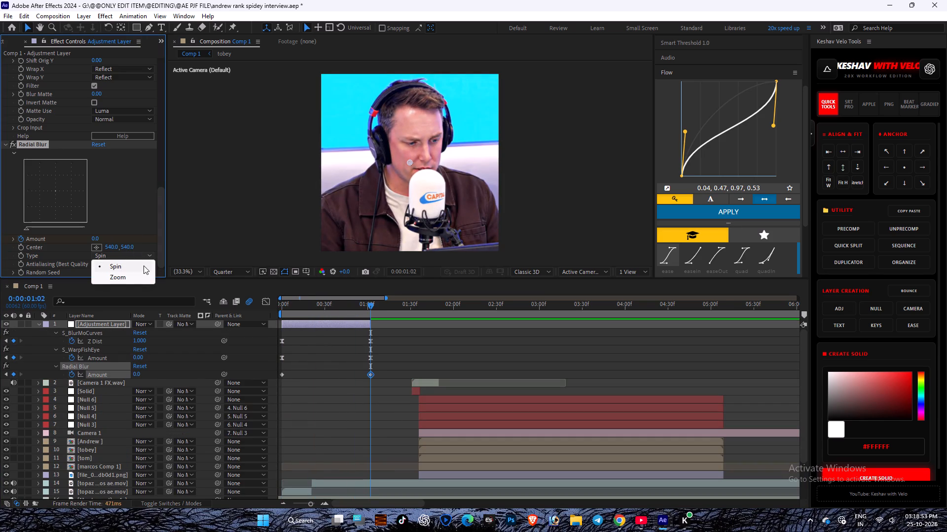
left_click(151, 279)
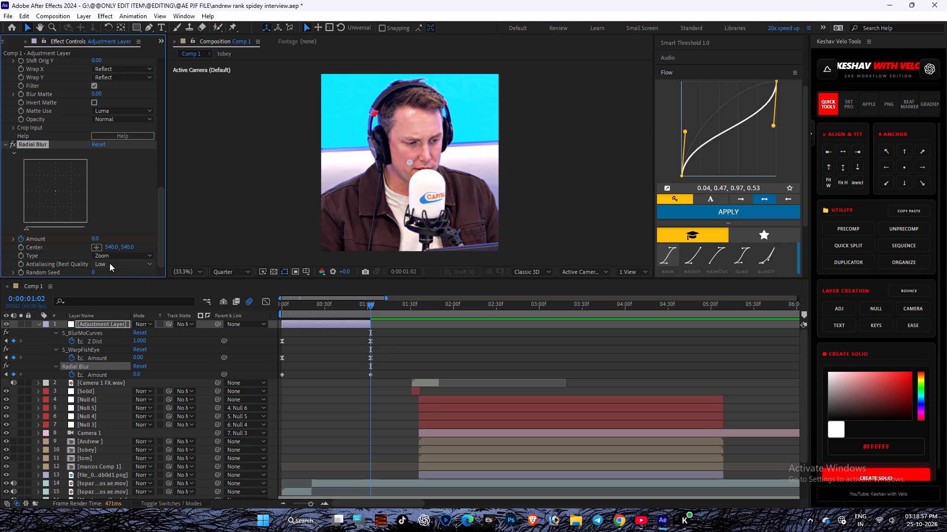
left_click(109, 263)
left_click(129, 218)
Compare the first frame with Radial Blur off and on.
left_click_drag(295, 310, 276, 312)
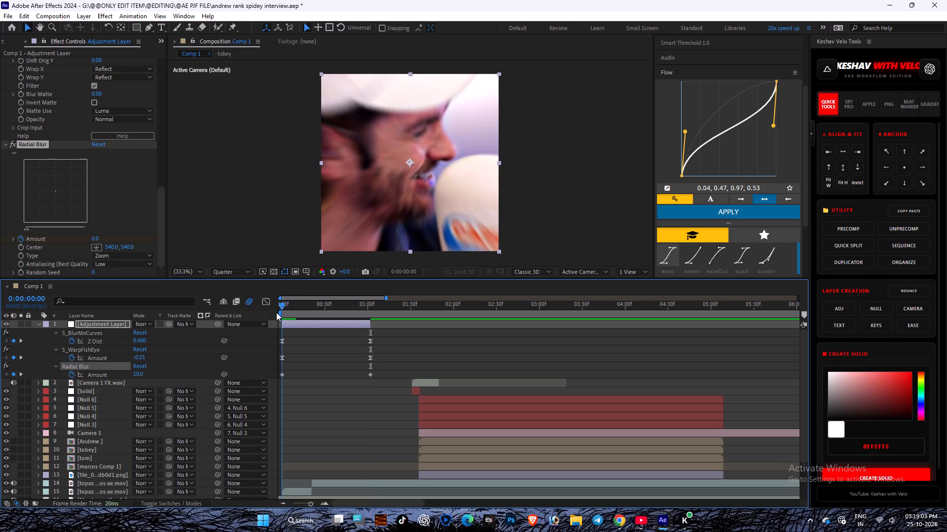
left_click_drag(276, 312, 272, 312)
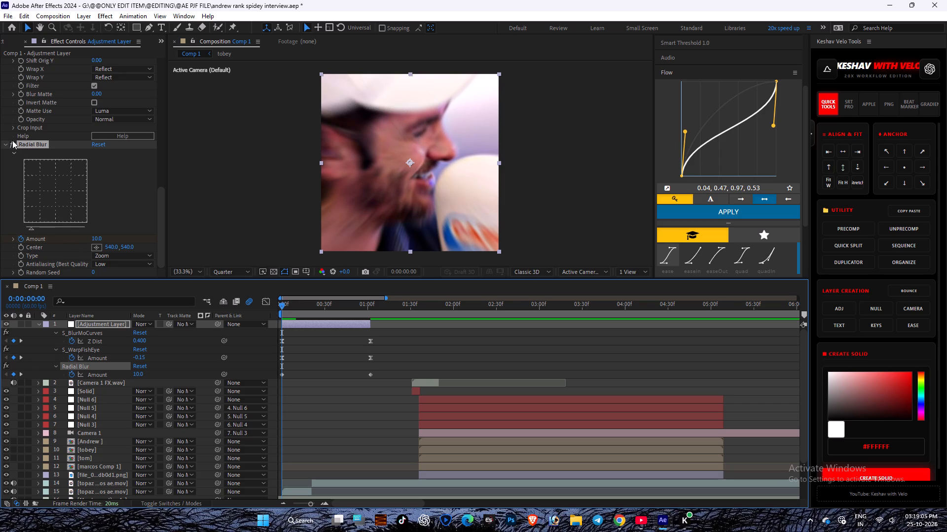
left_click(12, 140)
left_click(12, 140)
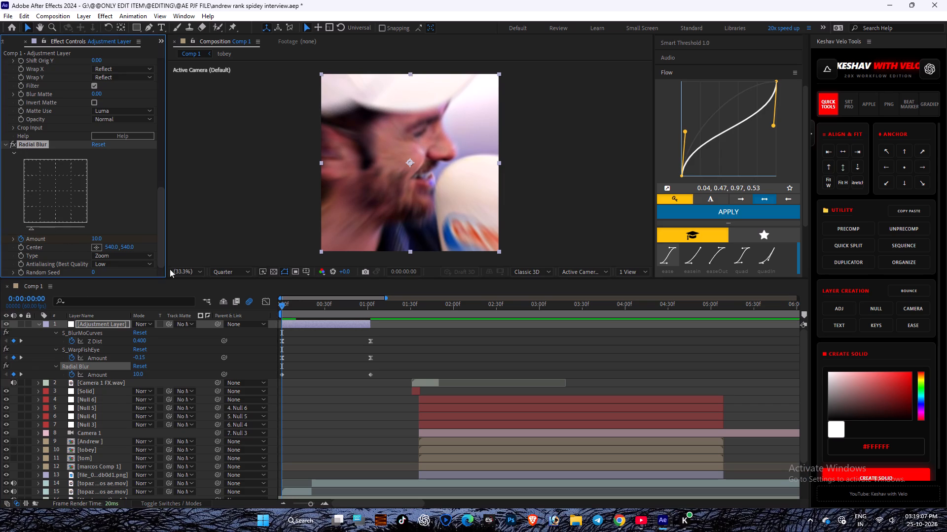
Set the composition's preview resolution to Full and compare the first frame with Radial Blur off and on.
left_click(223, 272)
left_click(228, 292)
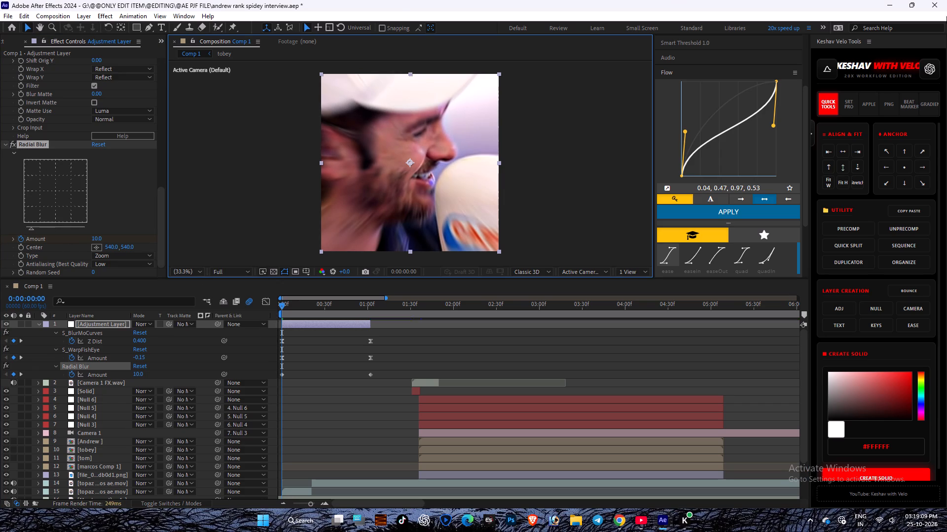
left_click(13, 143)
left_click(13, 143)
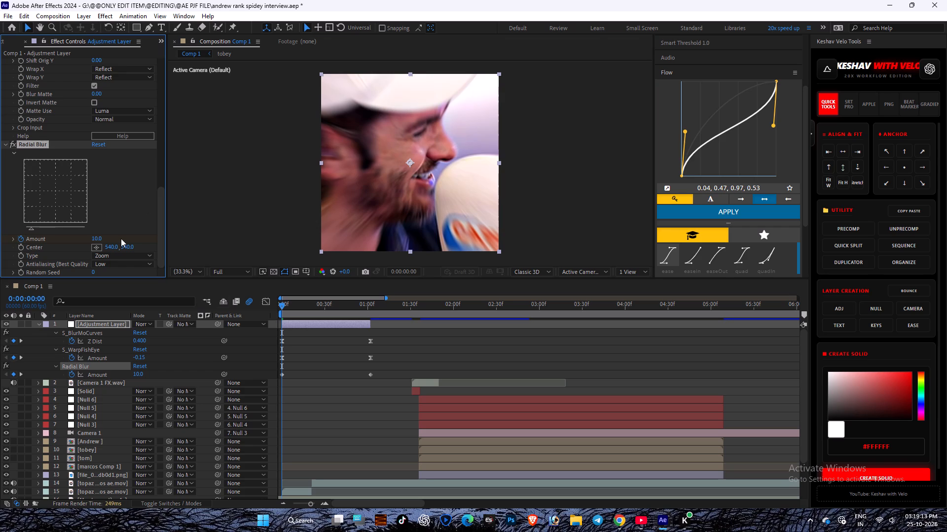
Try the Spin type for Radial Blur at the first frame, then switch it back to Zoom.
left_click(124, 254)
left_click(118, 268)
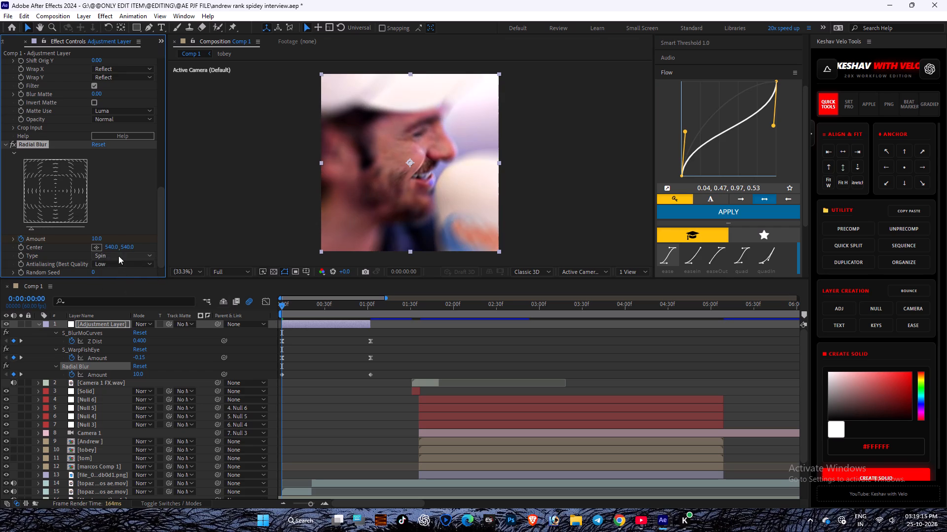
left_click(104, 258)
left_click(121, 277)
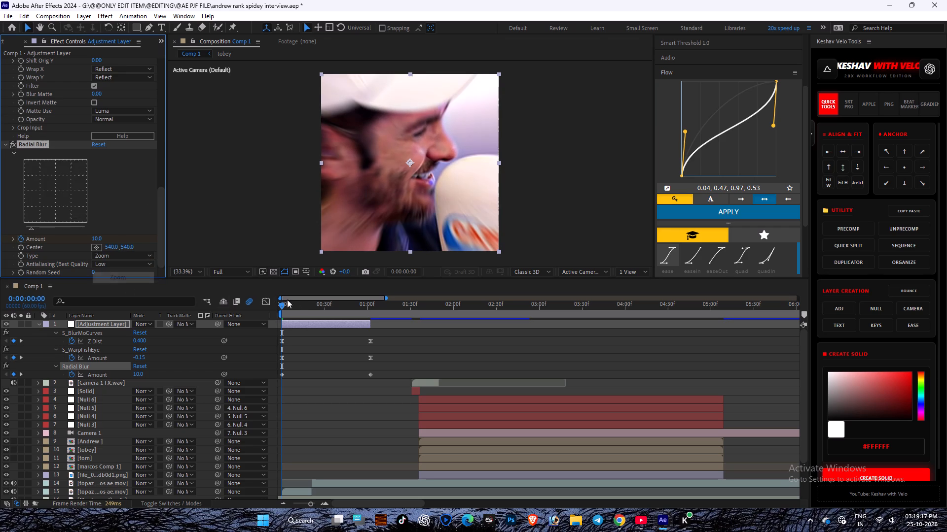
Collapse the S_BlurMoCurves and S_WarpFishEye settings and compare the first frame with S_BlurMoCurves off and on.
scroll(44, 121, "up", 2)
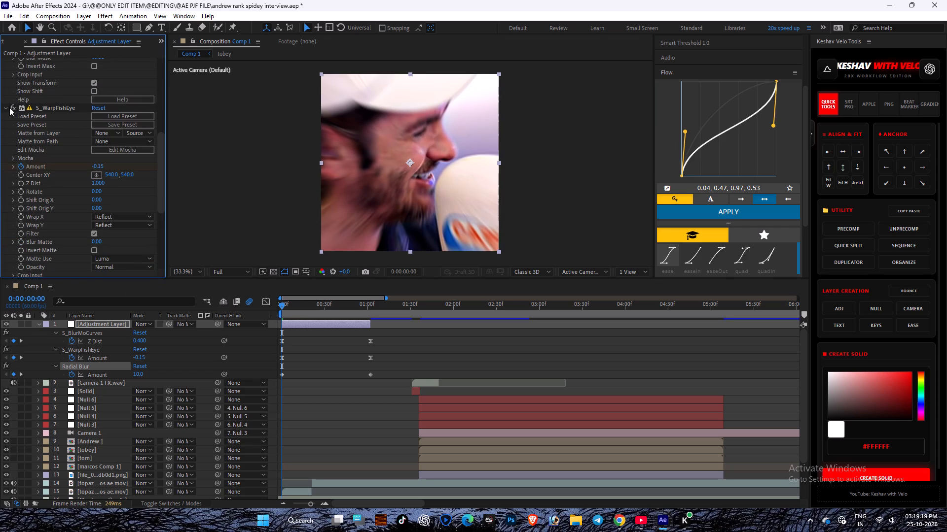
scroll(10, 110, "up", 4)
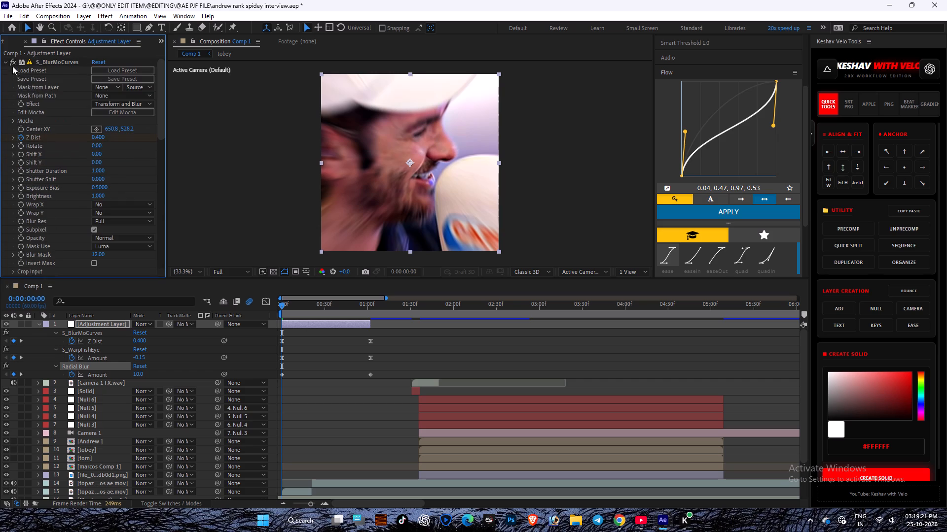
left_click(6, 63)
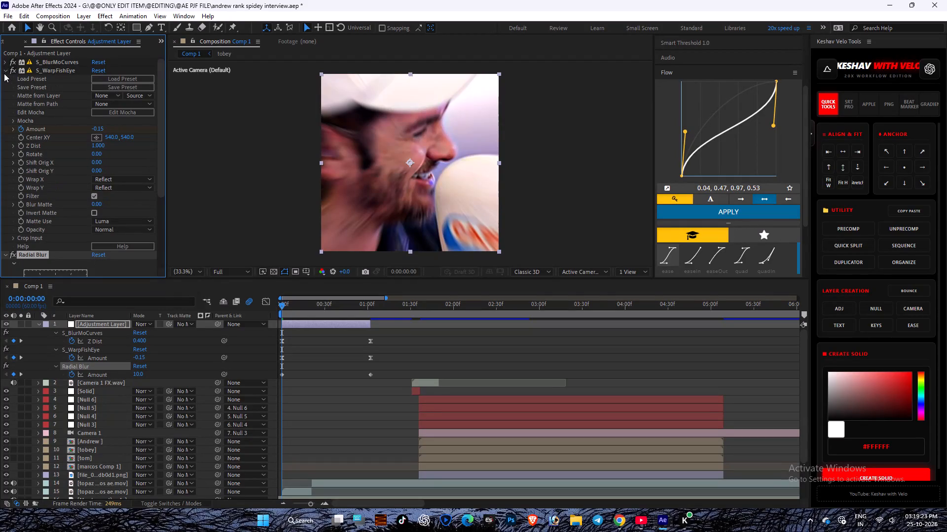
left_click(4, 69)
left_click(12, 60)
left_click(12, 60)
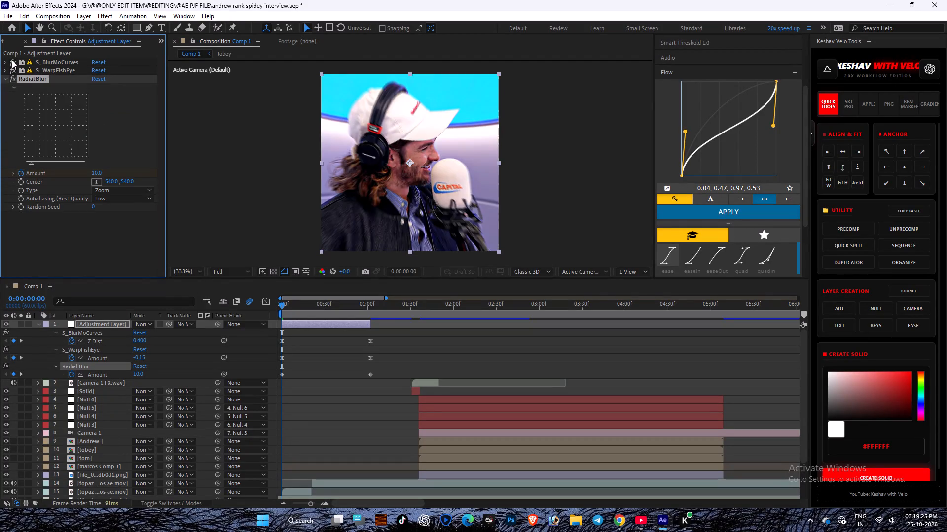
left_click(12, 60)
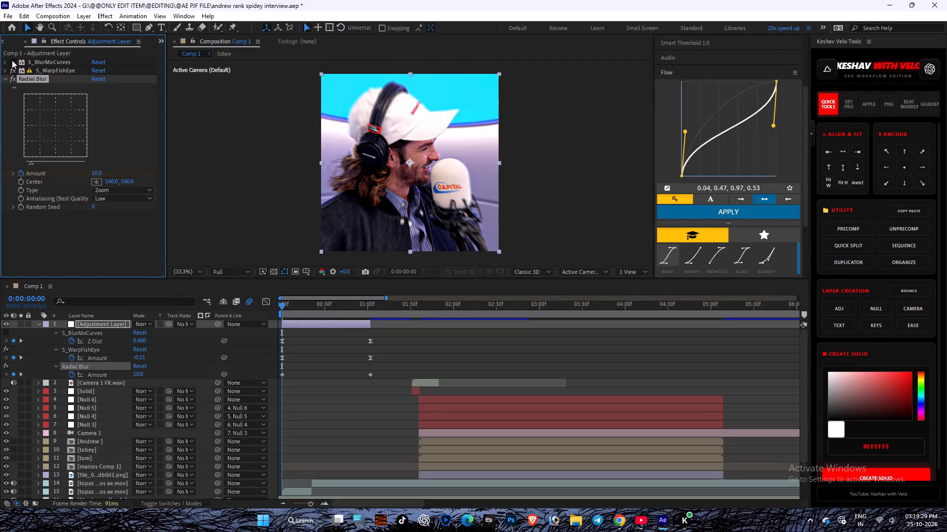
left_click(12, 60)
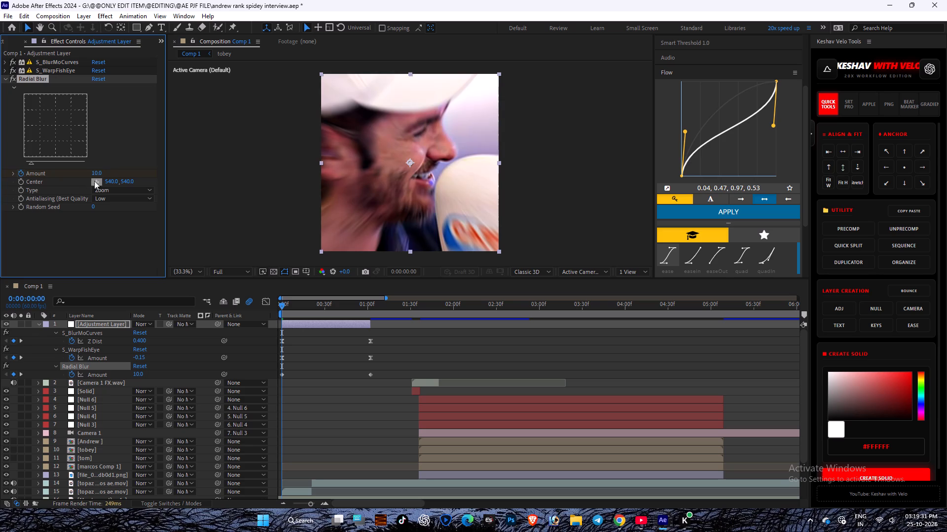
Move the Radial Blur center onto the man's face, at about 528, 465.
left_click(94, 183)
left_click(408, 150)
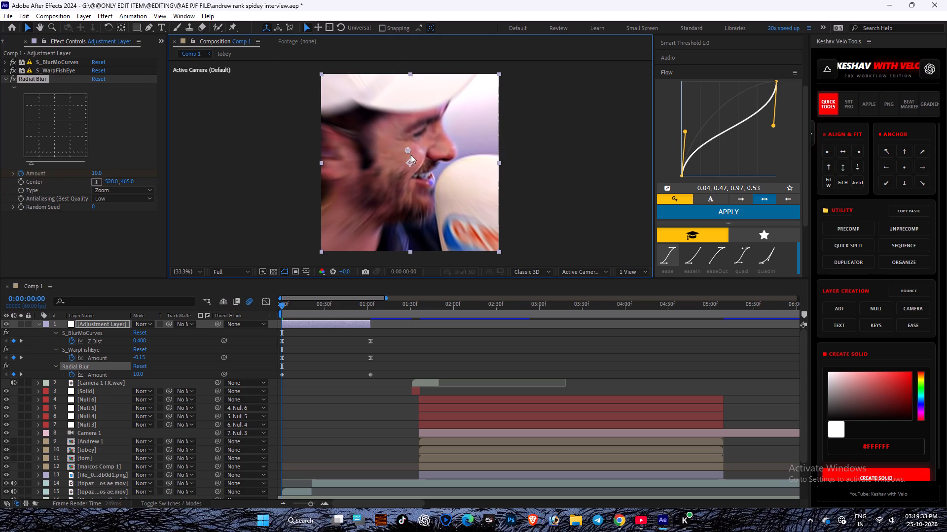
Review the opening animation up to about 0:00:01:00, comparing Radial Blur off and on at 0:00:00:11.
left_click_drag(283, 304, 286, 304)
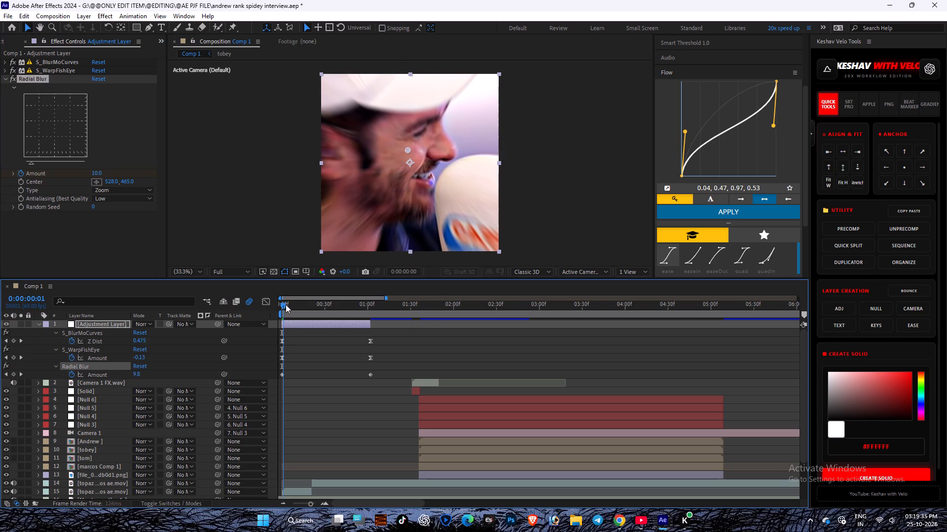
left_click_drag(286, 304, 298, 306)
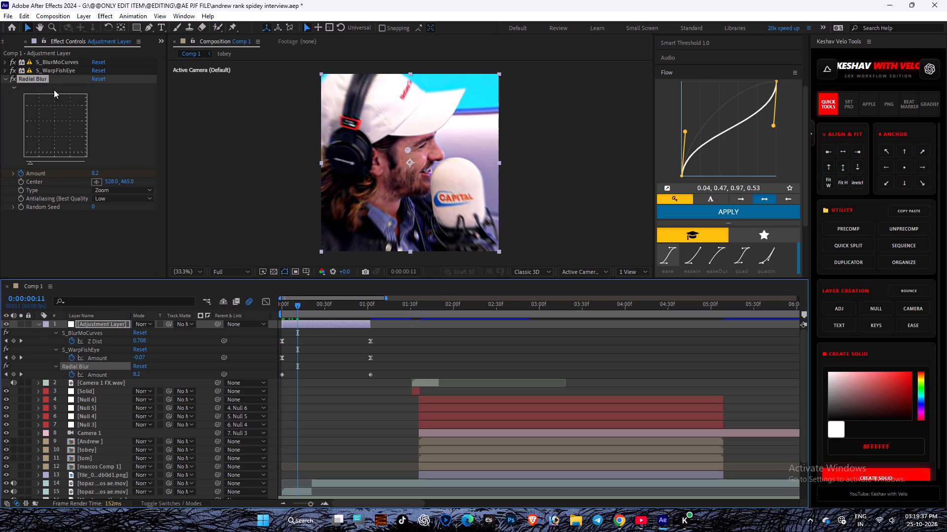
left_click(8, 77)
left_click(13, 77)
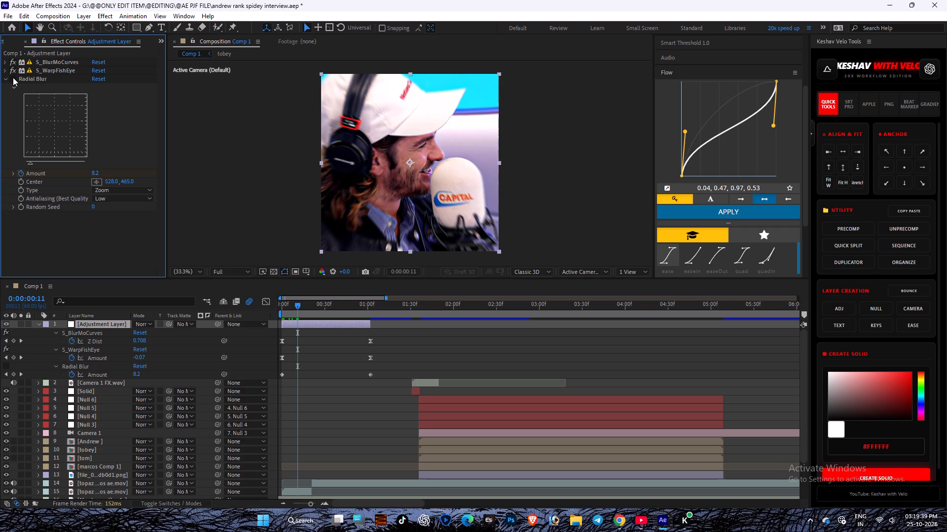
left_click(13, 77)
left_click(13, 77)
left_click(13, 77)
left_click_drag(300, 306, 340, 316)
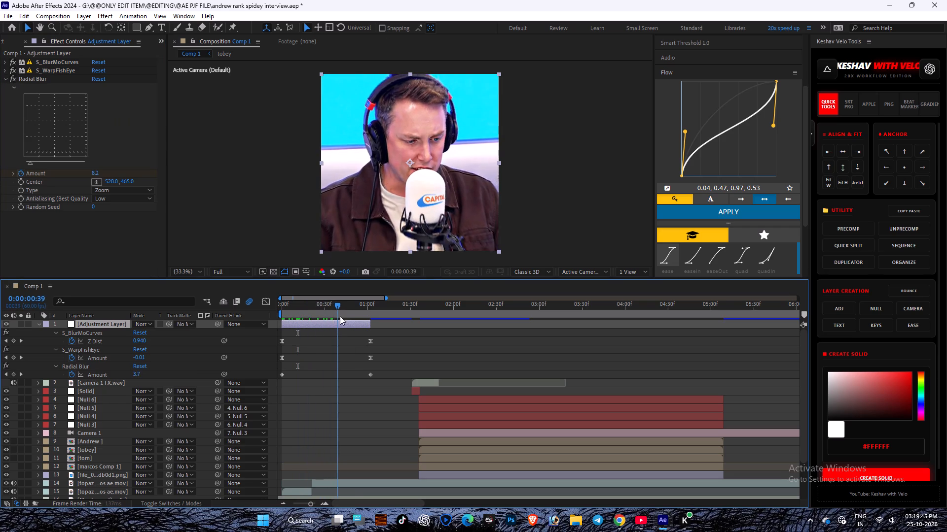
left_click_drag(340, 316, 370, 329)
Apply Easy Ease to both Radial Blur Amount keyframes.
left_click_drag(380, 373, 270, 379)
key("F9")
left_click(330, 351)
Reshape the Radial Blur Amount's value graph into a steep initial drop with a longer ease into the last keyframe.
left_click(267, 304)
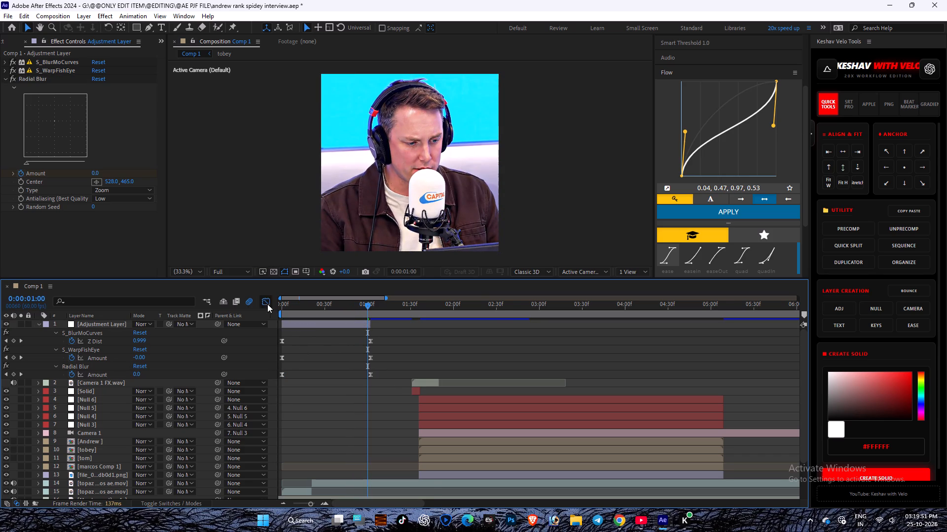
left_click(105, 374)
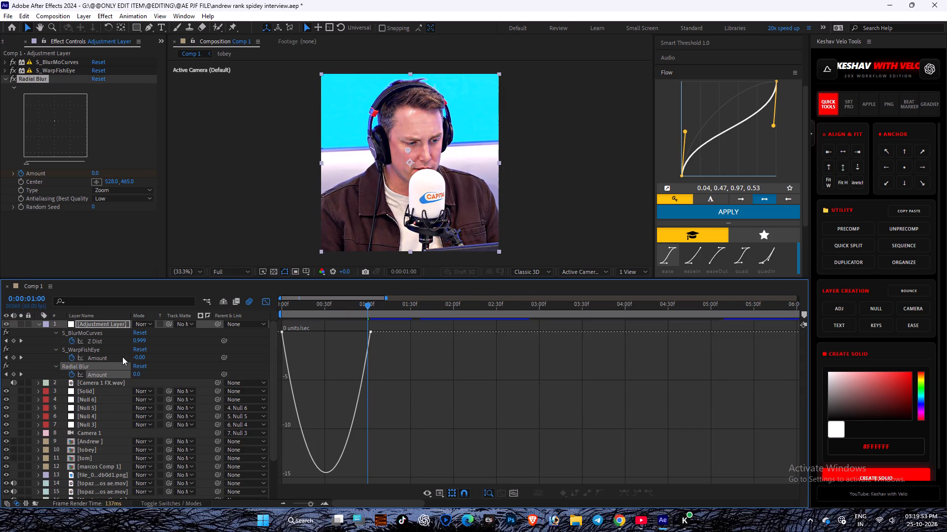
left_click(120, 356)
left_click_drag(321, 364, 243, 321)
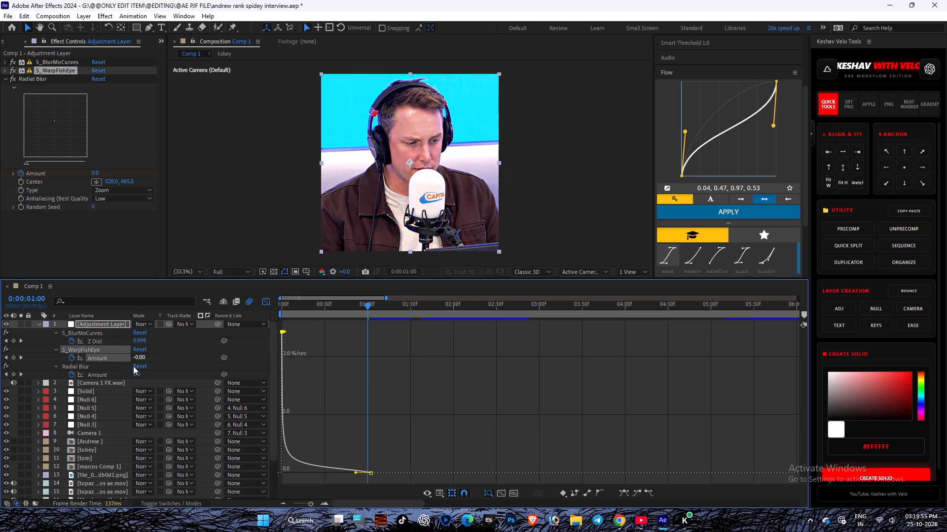
left_click(120, 371)
right_click(455, 378)
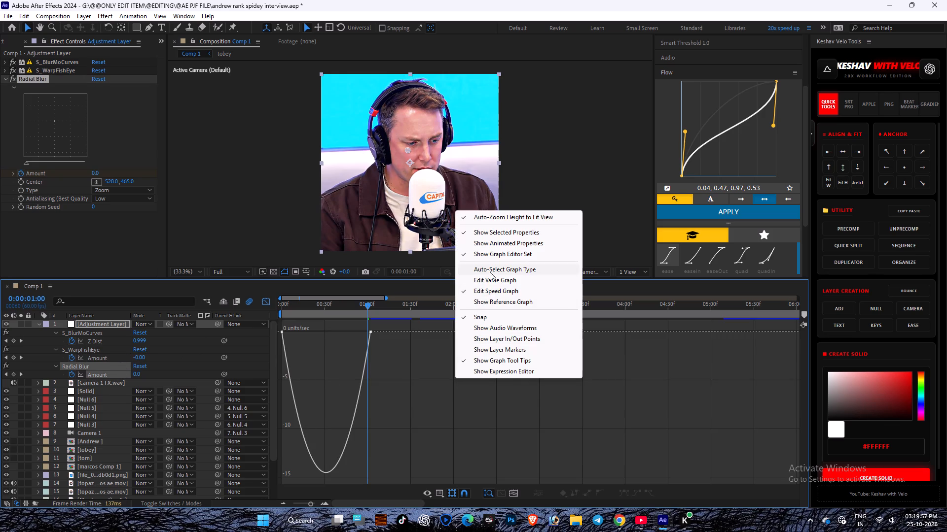
left_click(480, 284)
left_click_drag(383, 397, 354, 509)
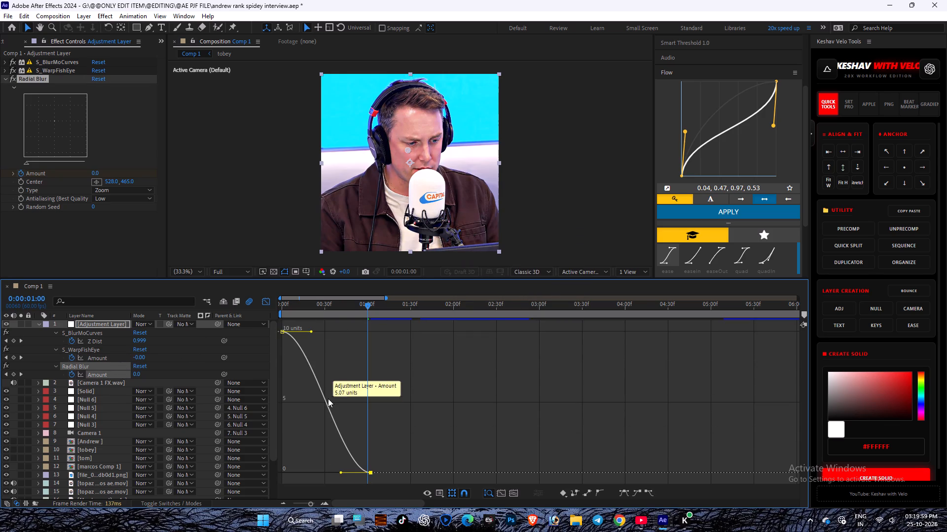
left_click_drag(312, 331, 296, 384)
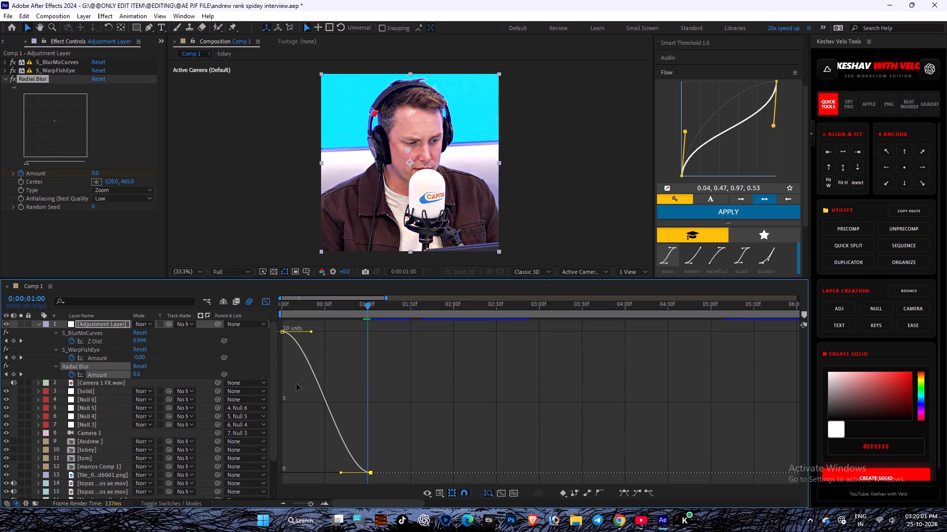
left_click_drag(296, 384, 285, 395)
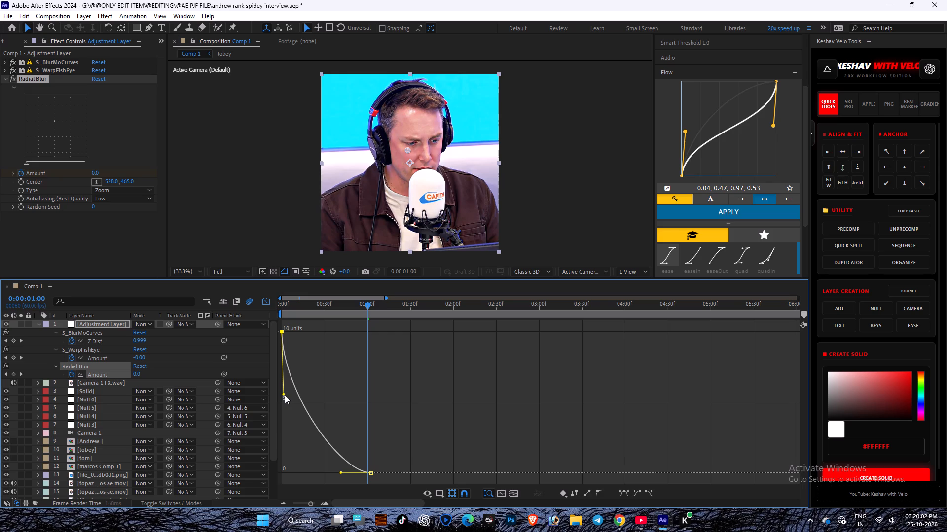
left_click_drag(285, 395, 279, 402)
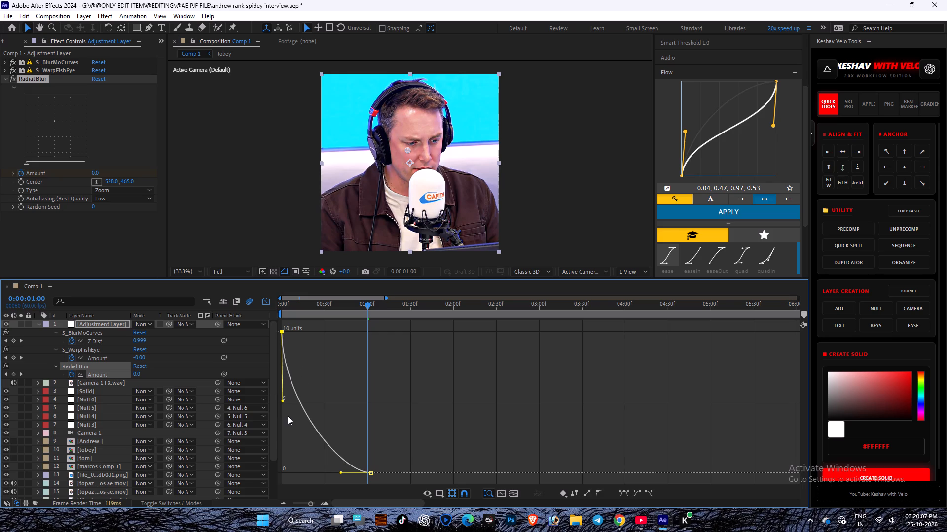
left_click_drag(340, 472, 328, 472)
left_click_drag(328, 472, 326, 472)
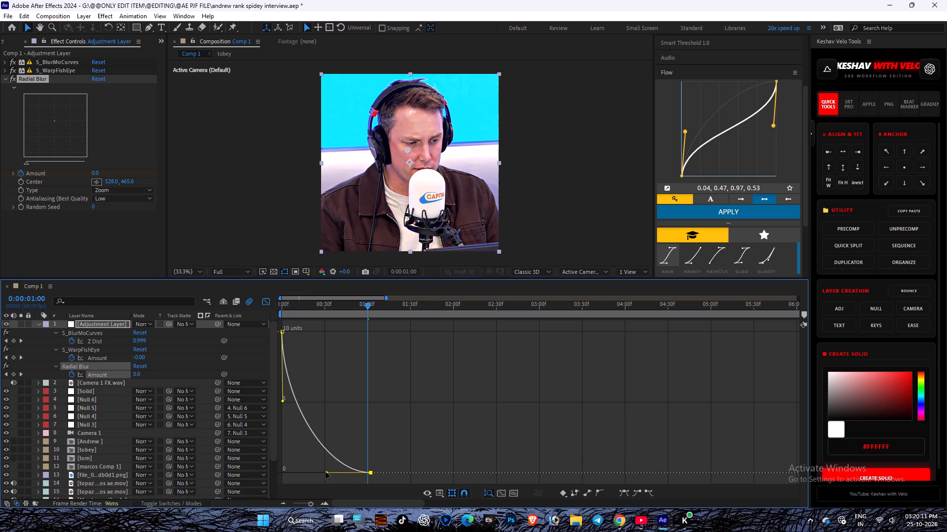
Save the project, then close the graph view and collapse the adjustment layer's properties.
key("ctrl+s")
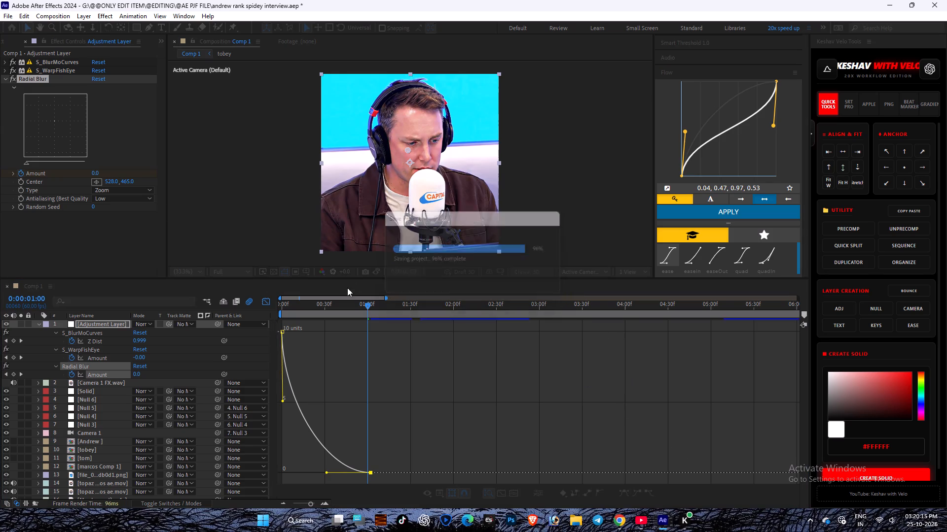
left_click(270, 304)
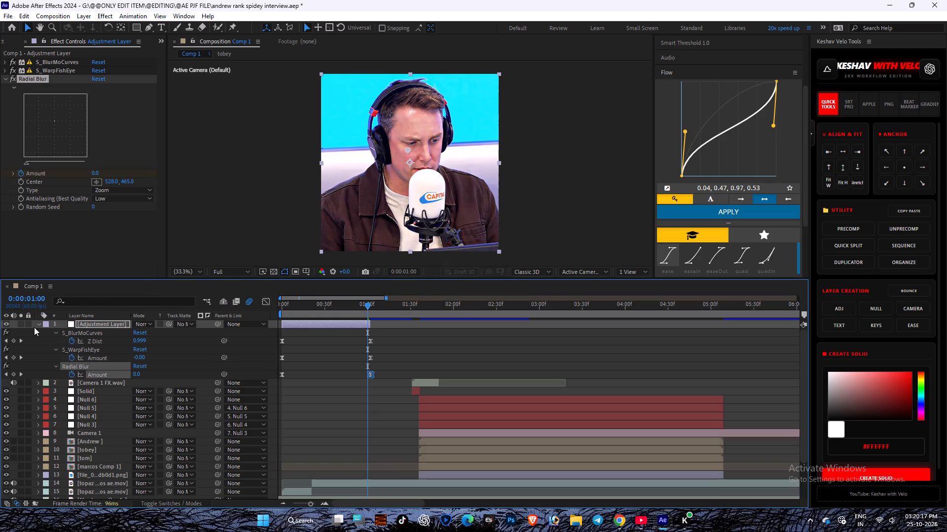
left_click(39, 326)
left_click(364, 363)
With the current time at 0:00:00:00, set the composition's preview resolution to Quarter at Fit magnification.
left_click_drag(360, 311, 261, 309)
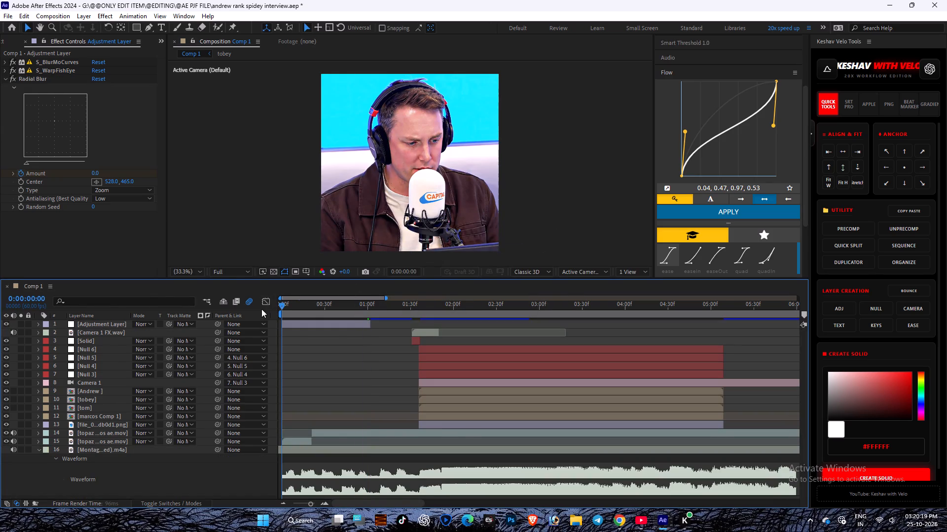
left_click_drag(261, 309, 237, 296)
left_click(232, 272)
left_click(243, 331)
left_click(196, 272)
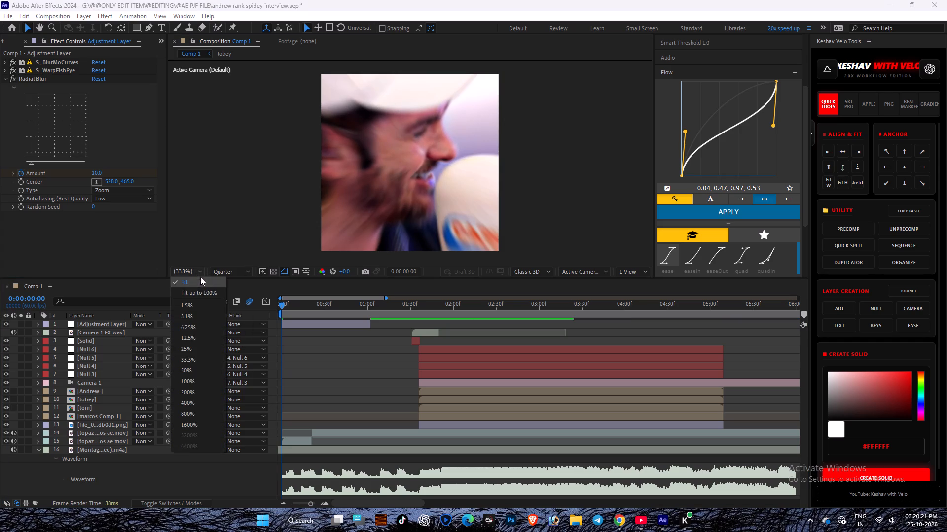
left_click(200, 277)
left_click(356, 365)
Review the opening blur and zoom animation frame by frame between 0:00:00:00 and about 0:00:00:24.
left_click_drag(283, 308, 309, 308)
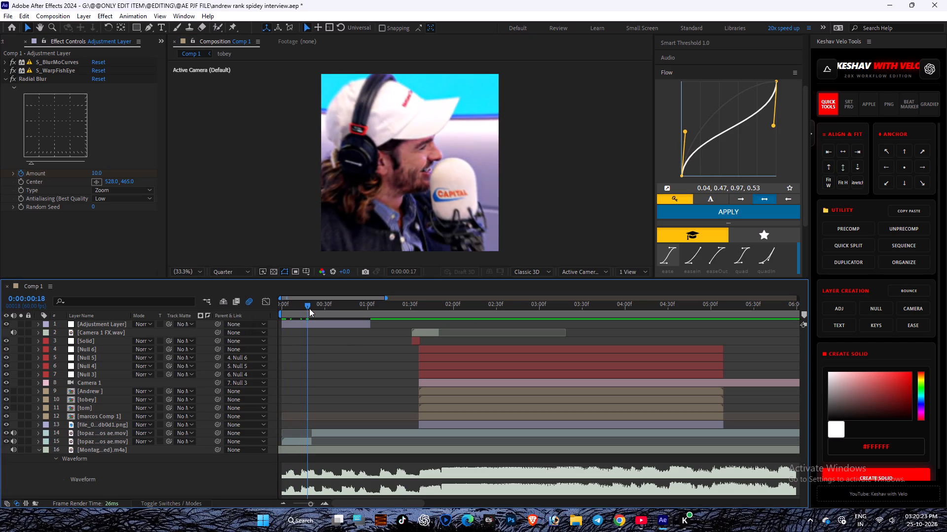
left_click_drag(309, 308, 294, 305)
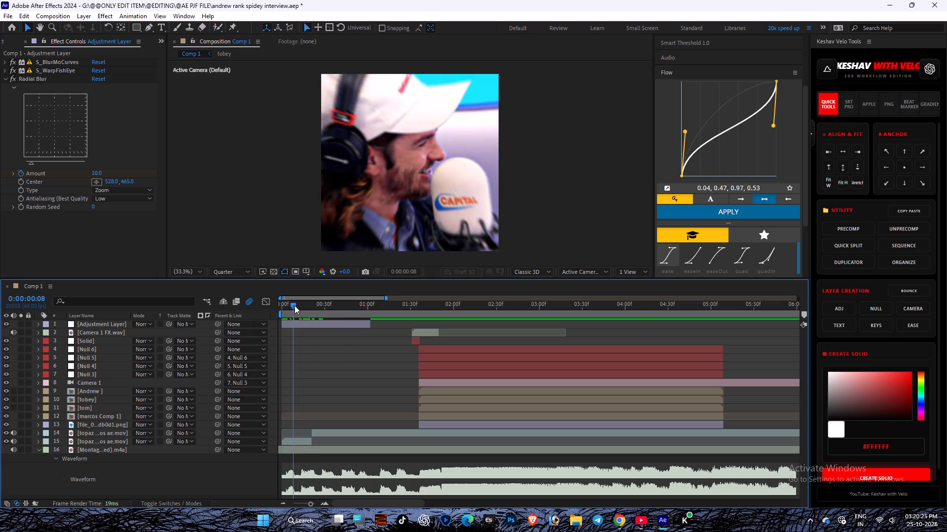
left_click_drag(294, 305, 306, 305)
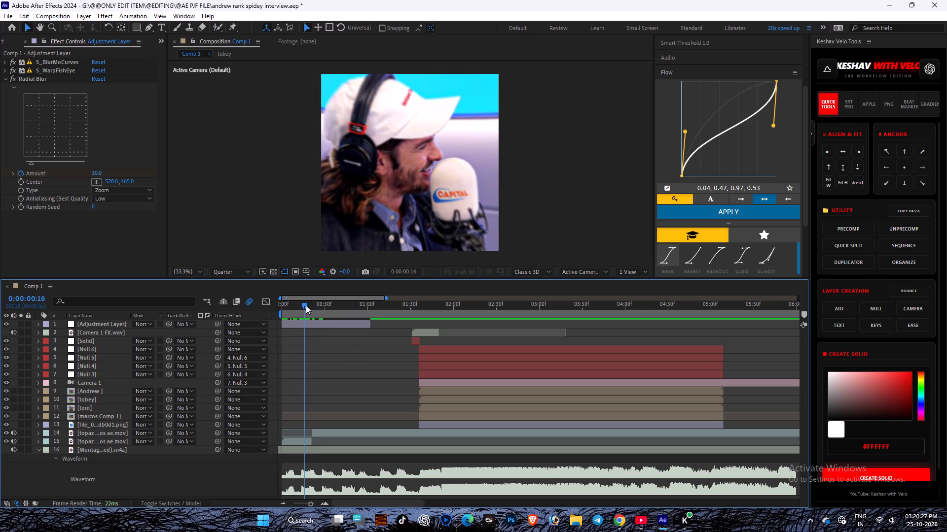
left_click_drag(306, 305, 316, 307)
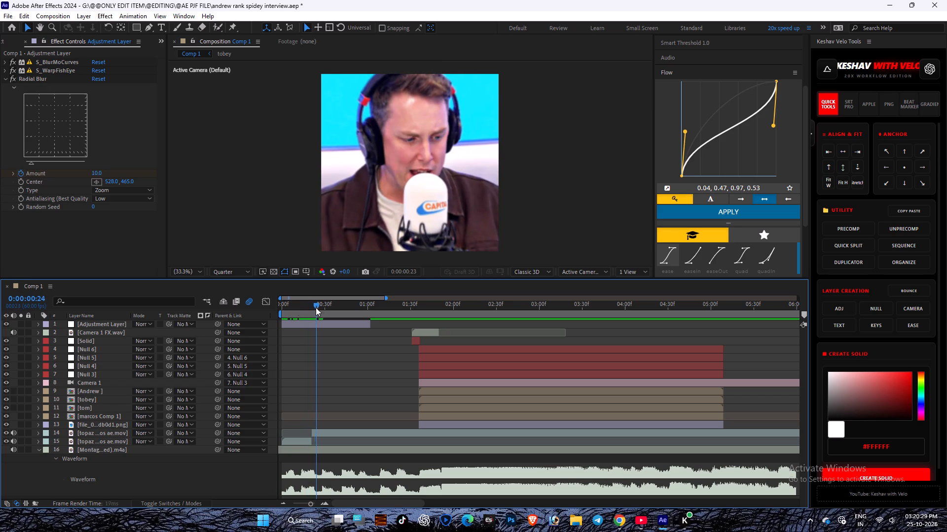
left_click_drag(316, 307, 270, 317)
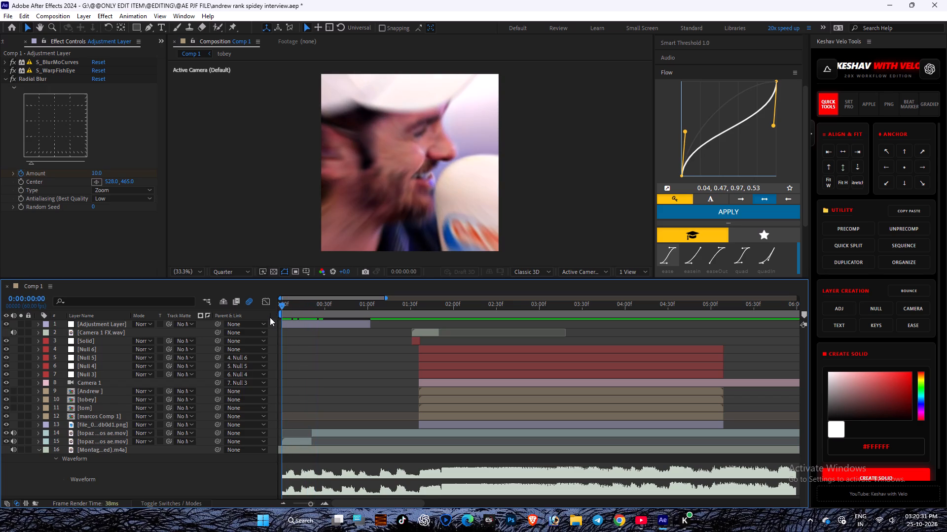
left_click_drag(270, 317, 290, 325)
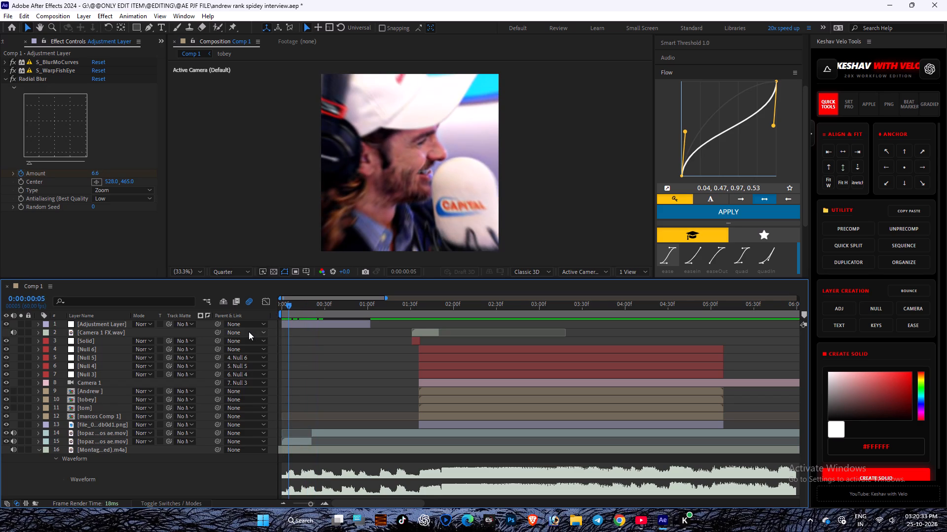
Show the layer switches in place of the mode and track matte columns.
key("F4")
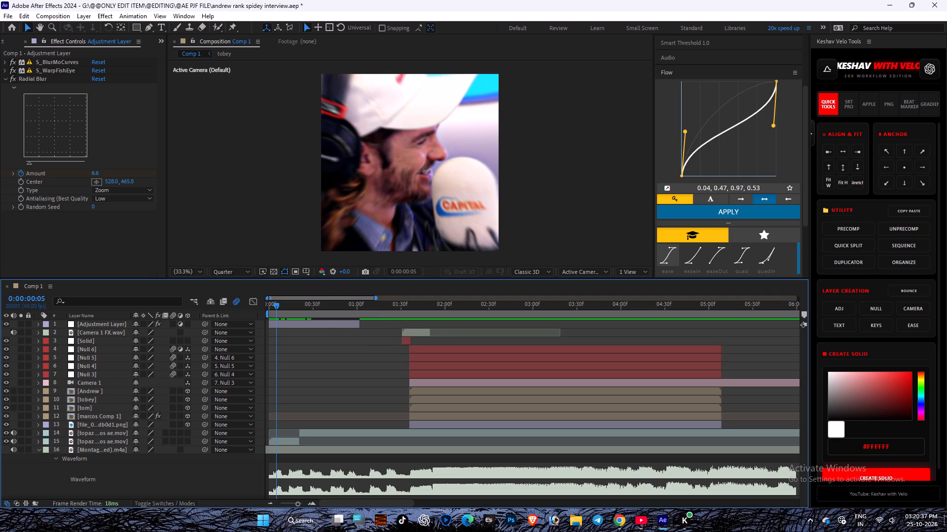
Scrub the opening up to about 0:00:01:04, and play the composition from the start.
left_click_drag(280, 309, 302, 316)
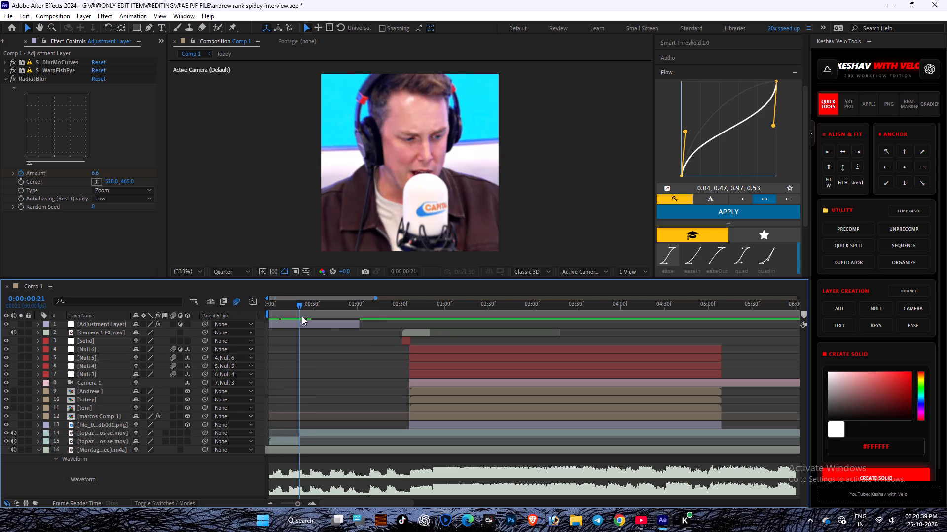
left_click_drag(302, 316, 363, 353)
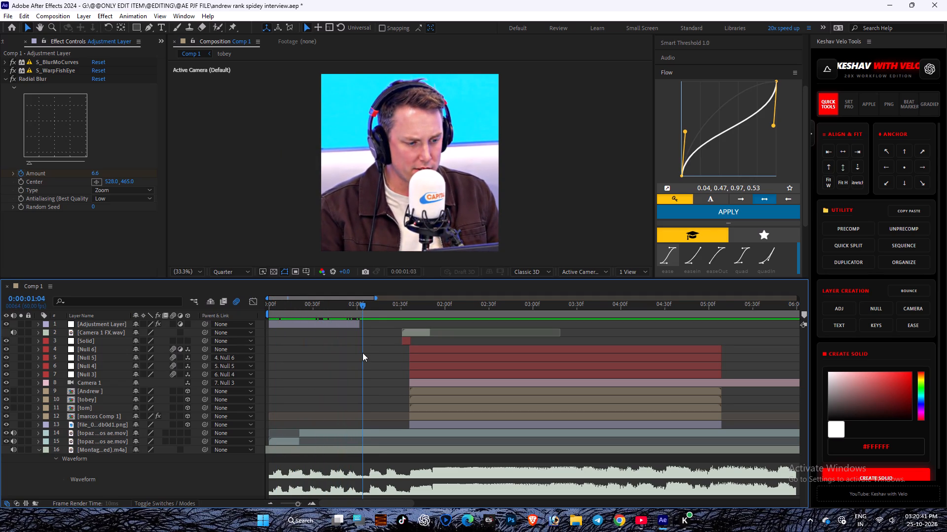
left_click_drag(363, 353, 342, 358)
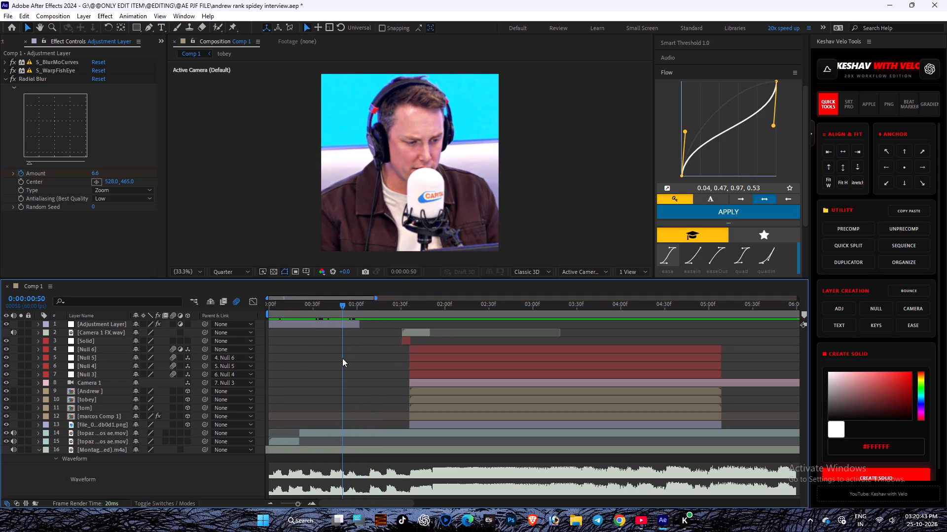
left_click_drag(342, 358, 168, 382)
key("space")
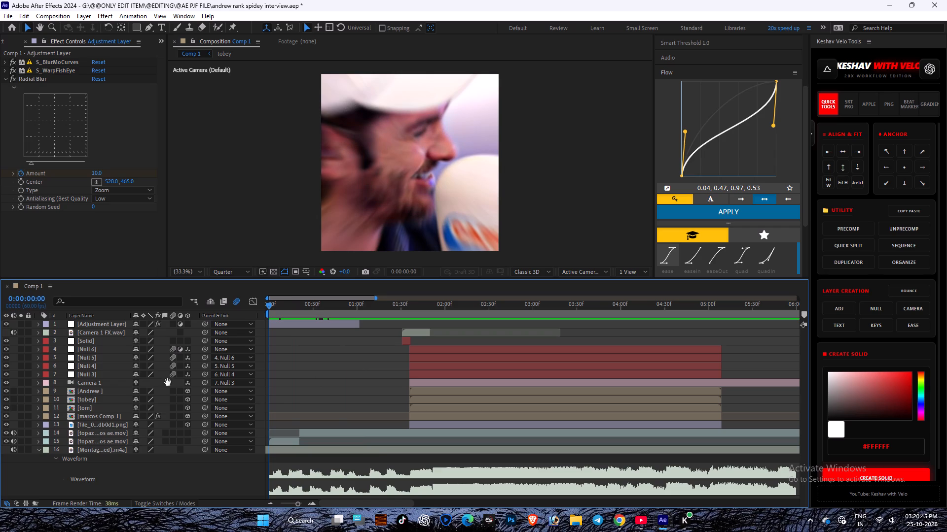
Save the project and return the current time to 0:00:00:00.
key("ctrl+s")
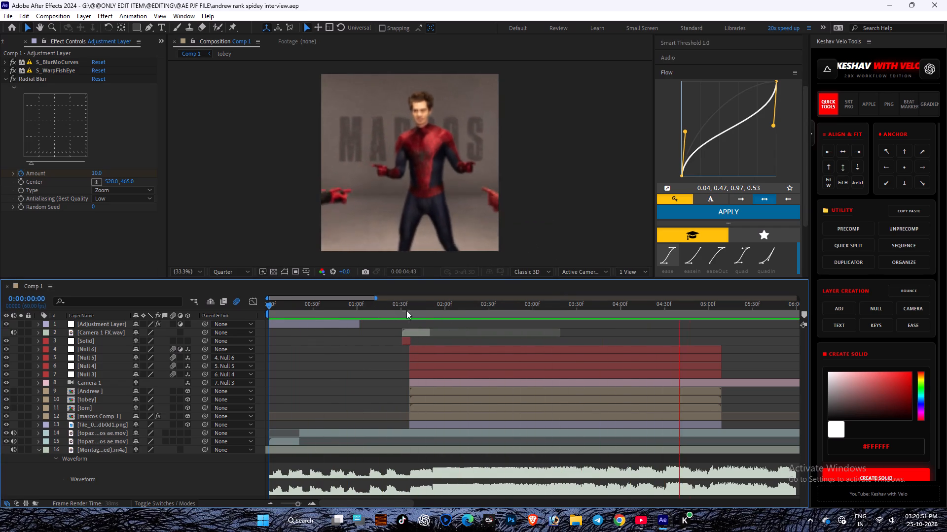
key("ctrl+s")
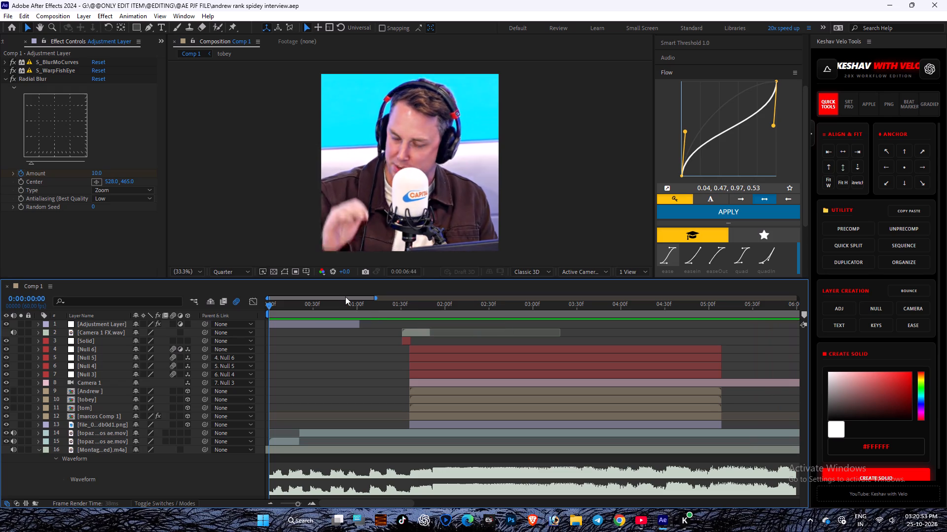
left_click_drag(343, 308, 203, 308)
scroll(363, 396, "down", 4)
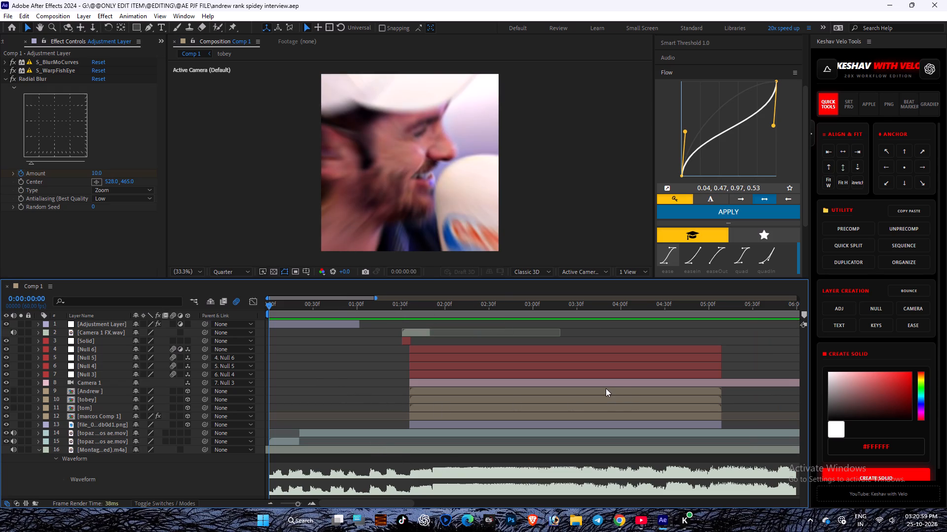
key("ctrl+s")
Split the upper topaz interview clip, layer 14, at 0:00:05:01, just before the Spider-Man layers end.
key("space")
key("space")
key("space")
key("space")
key("space")
key("space")
key("space")
key("space")
key("space")
key("space")
key("space")
key("space")
key("space")
key("space")
key("space")
key("space")
key("space")
key("space")
key("space")
key("space")
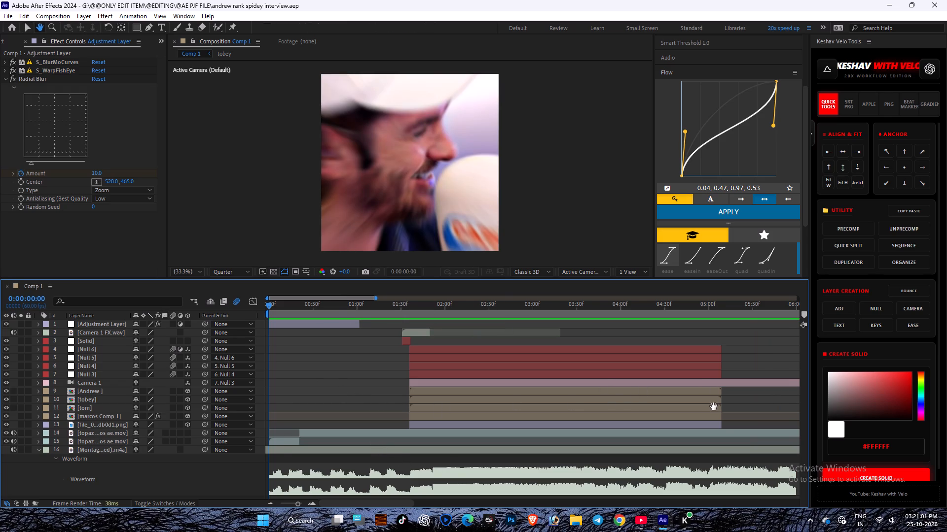
left_click_drag(714, 406, 418, 359)
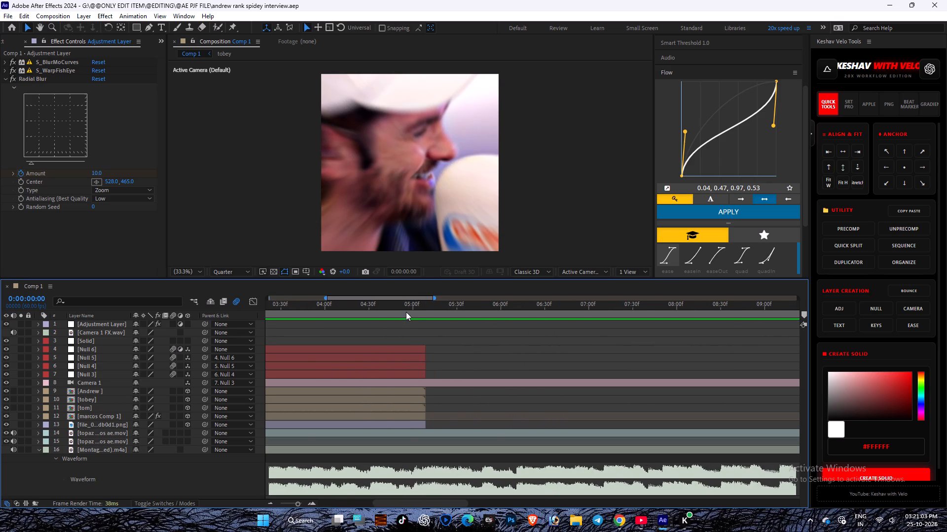
left_click_drag(406, 312, 423, 307)
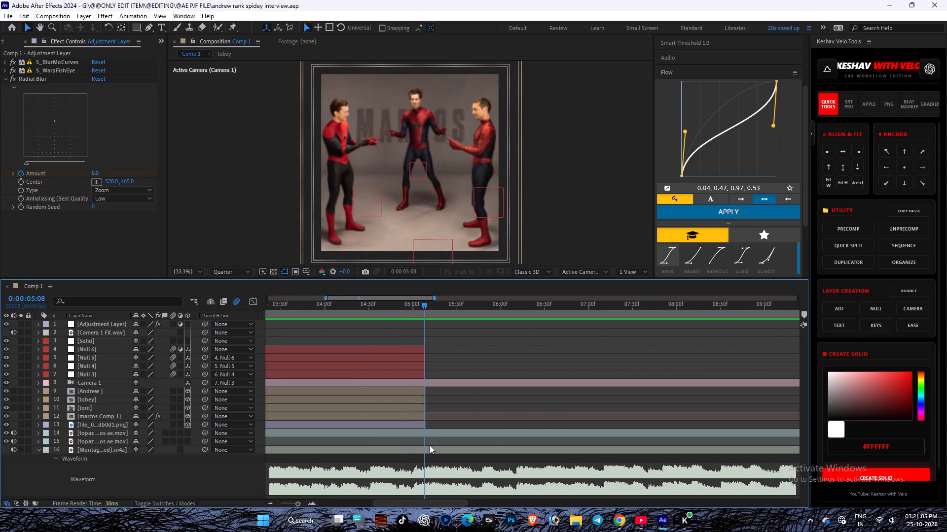
left_click(414, 432)
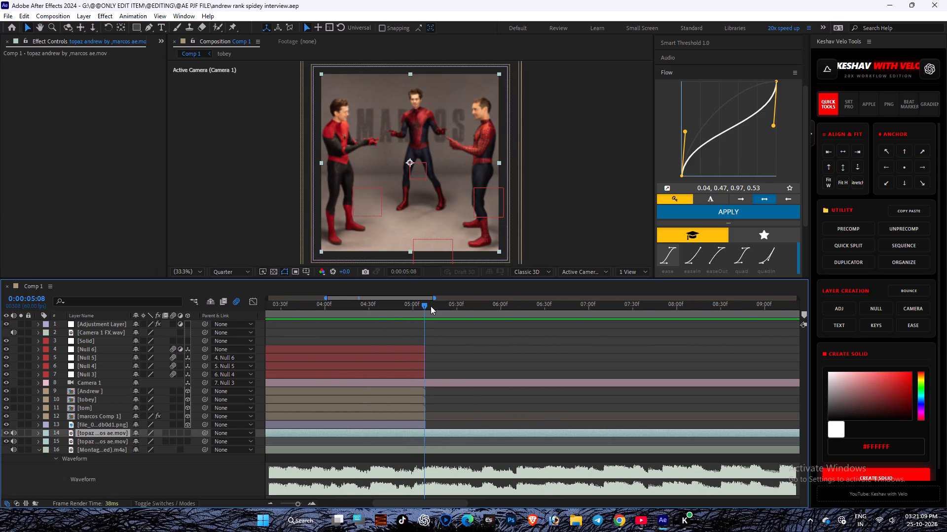
left_click_drag(426, 308, 416, 306)
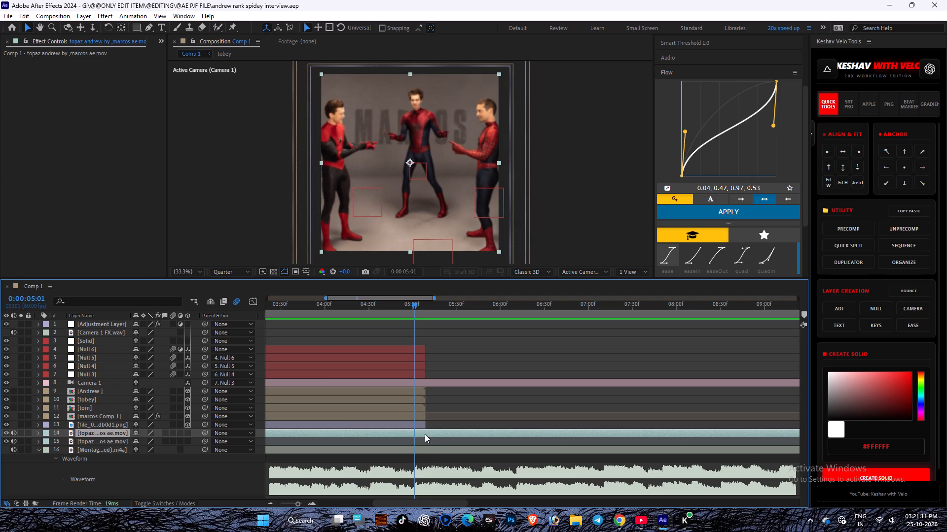
key("ctrl+shift+d")
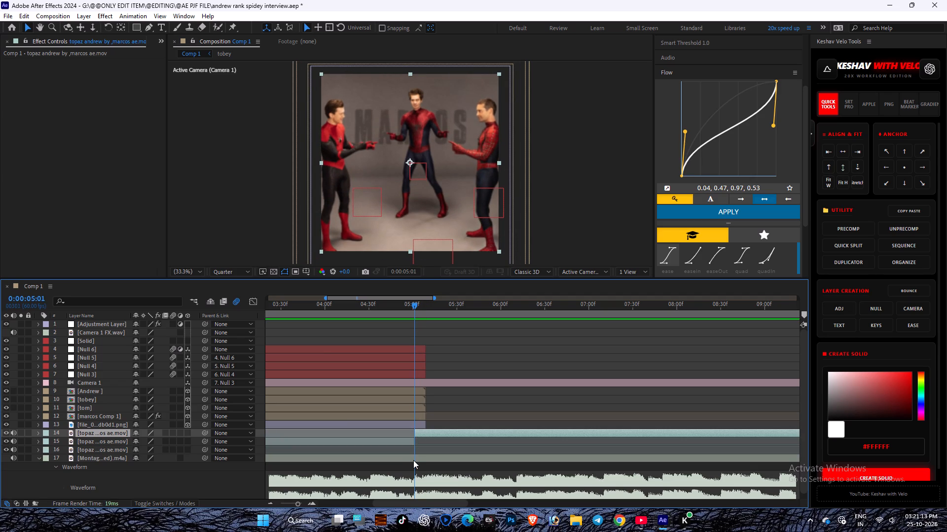
Shift the clip's second piece and the Montagem music layer later together so the piece starts at about 0:00:05:10, and check the cut.
left_click(413, 460, "ctrl")
left_click_drag(422, 434, 433, 434)
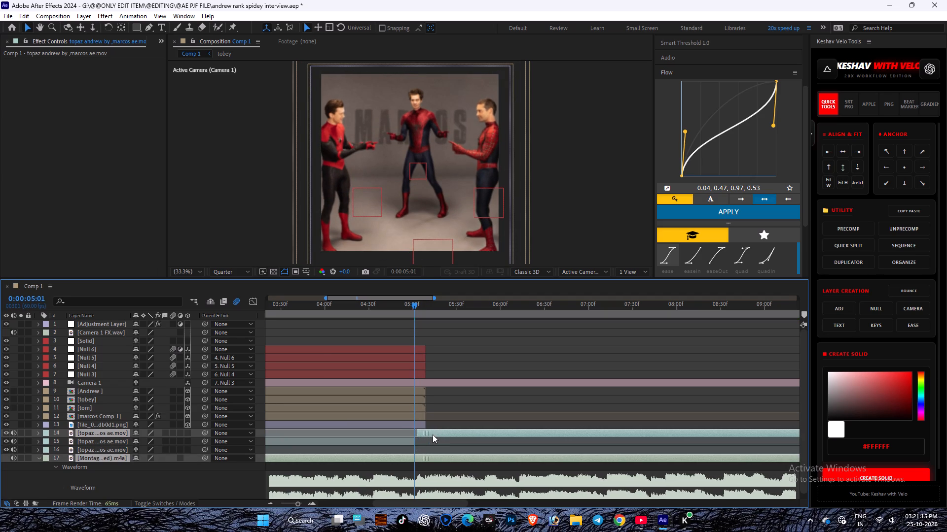
left_click_drag(433, 434, 435, 434)
left_click_drag(425, 304, 430, 307)
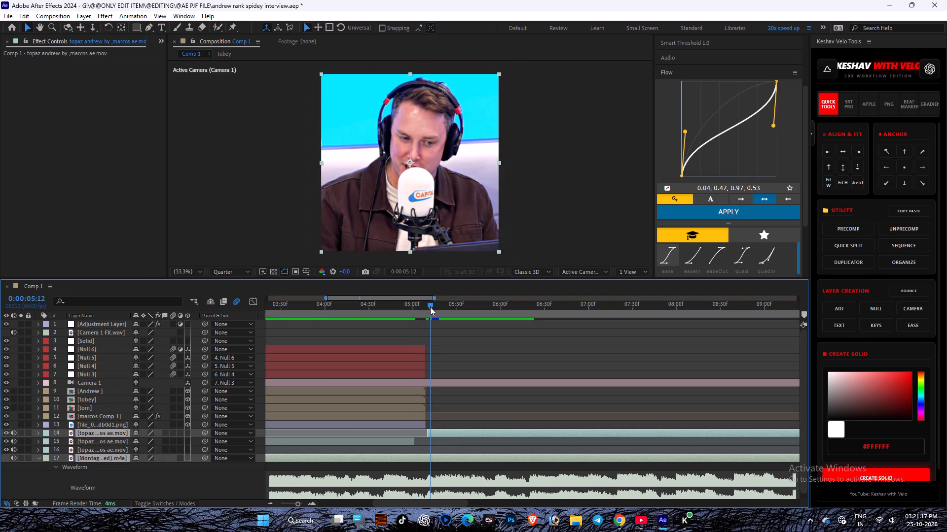
left_click_drag(430, 307, 428, 309)
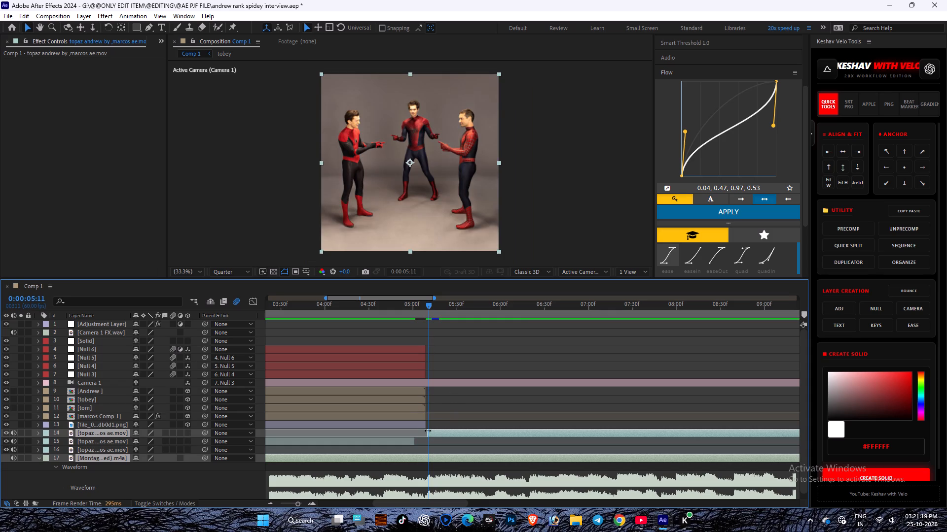
key("Page_Up")
key("Page_Up")
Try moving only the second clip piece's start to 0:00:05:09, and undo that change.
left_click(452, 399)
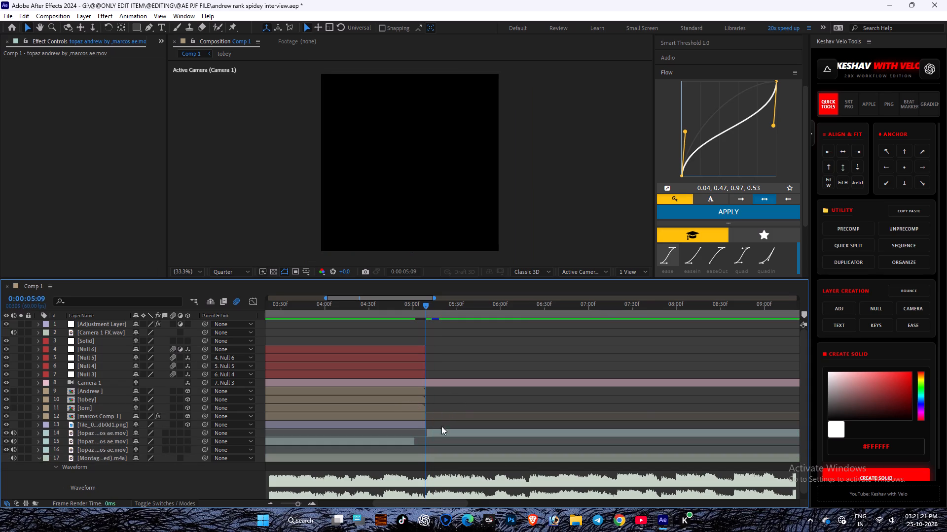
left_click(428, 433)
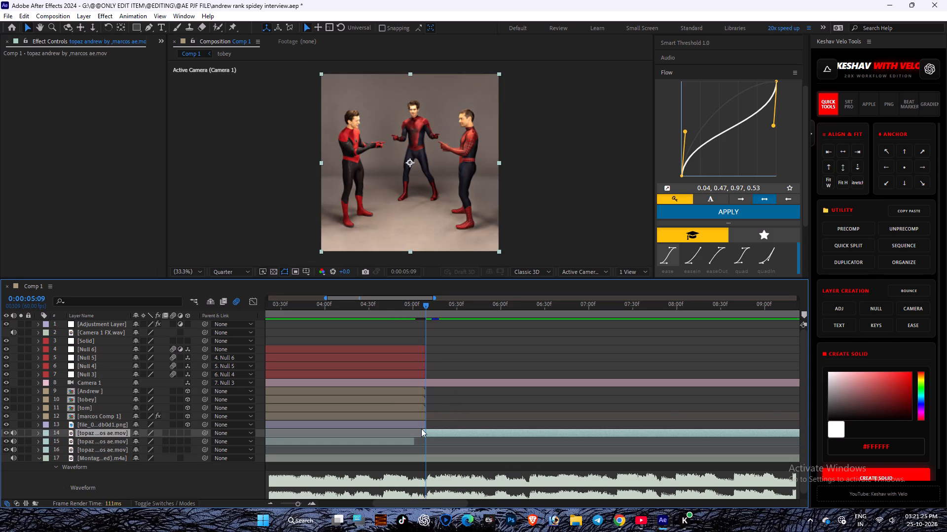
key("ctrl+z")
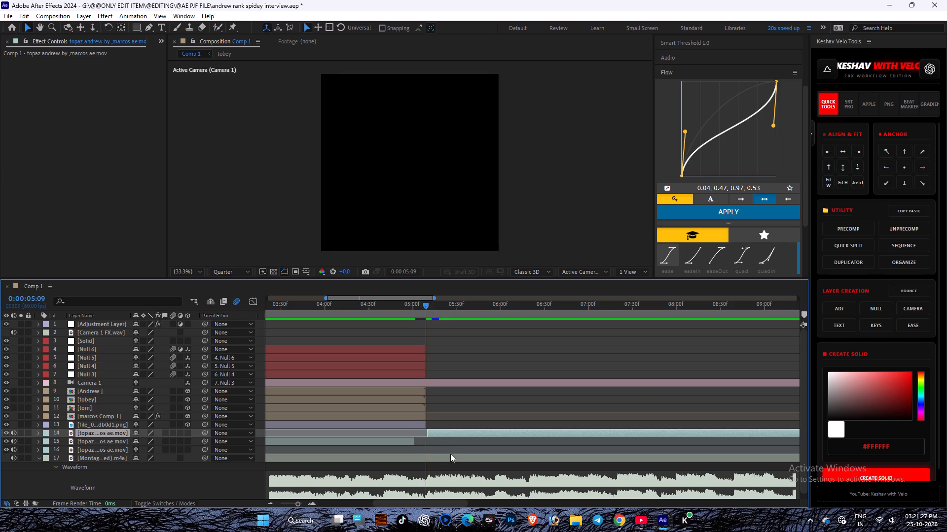
Move the second clip piece and the Montagem music layer earlier together so the piece starts at 0:00:05:09, and save the project.
left_click(450, 454)
left_click(463, 456, "ctrl")
left_click(448, 398)
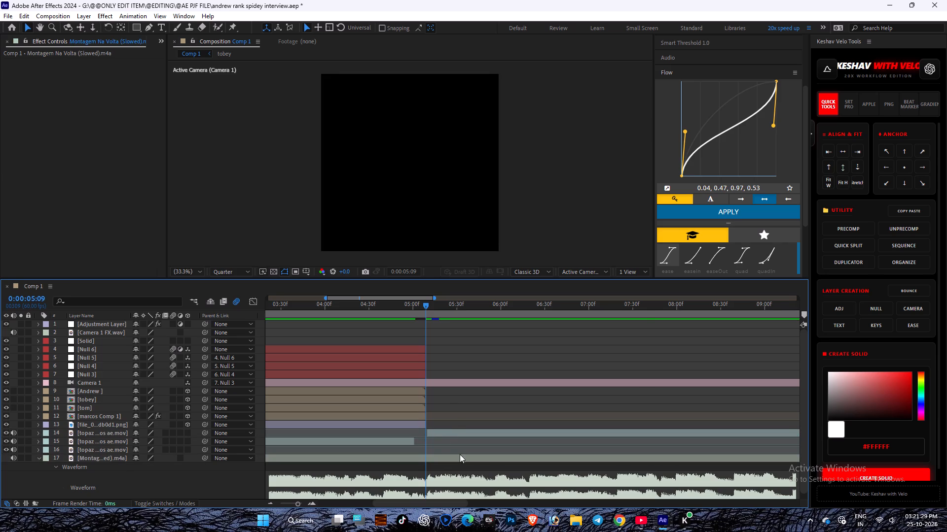
left_click(428, 432)
left_click(479, 458, "ctrl")
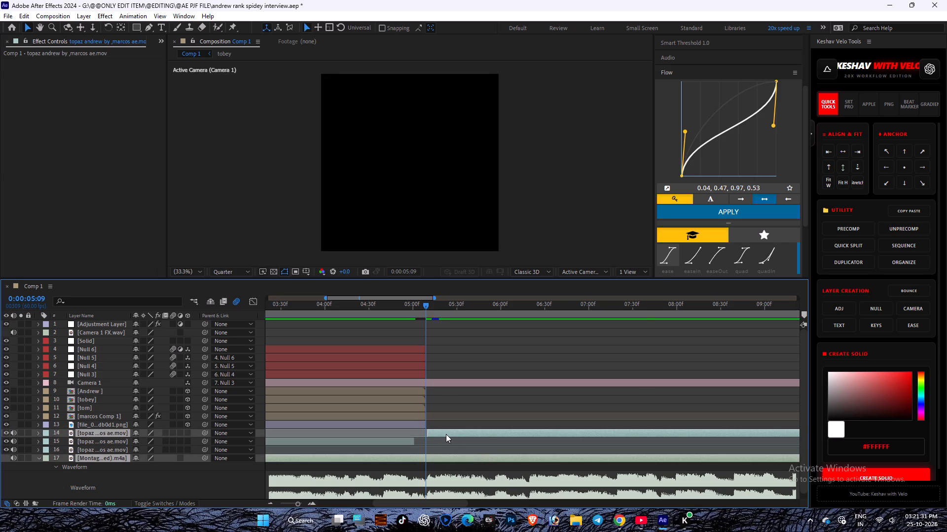
scroll(440, 436, "up", 5, "alt")
left_click_drag(402, 434, 394, 434)
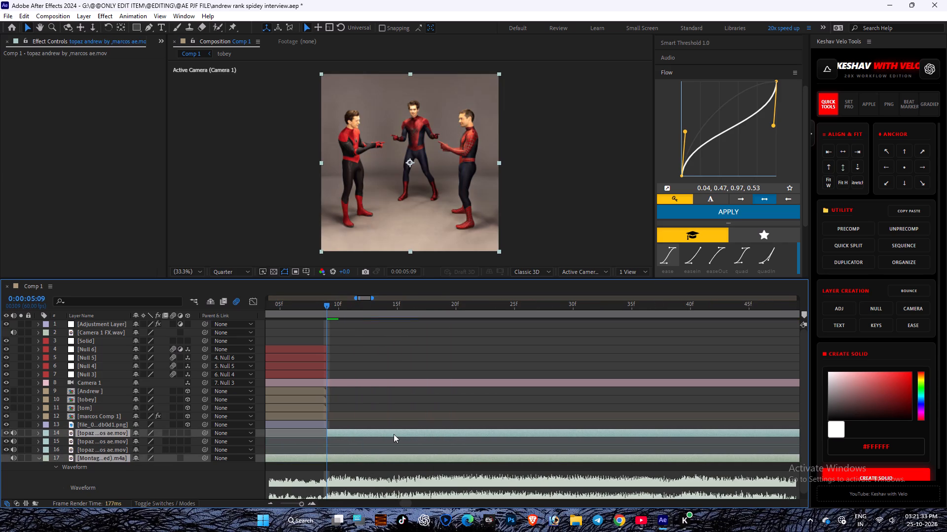
key("ctrl+s")
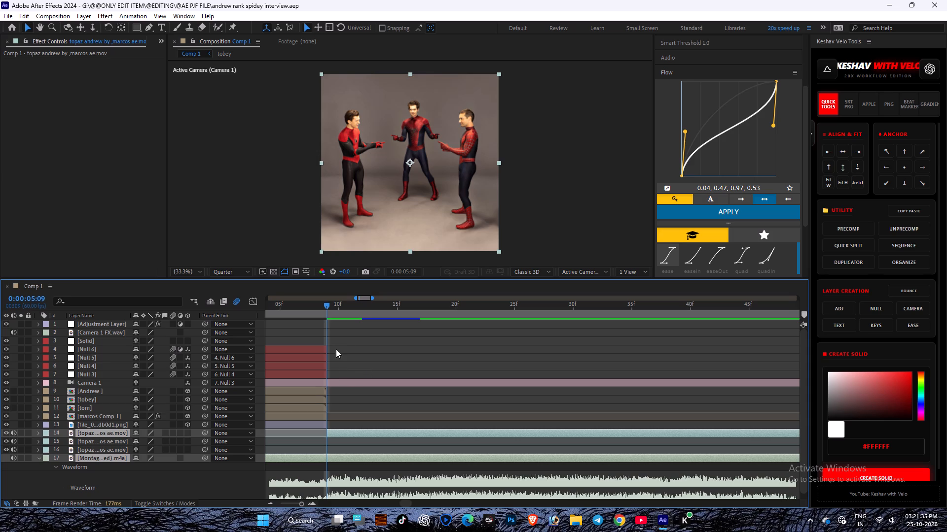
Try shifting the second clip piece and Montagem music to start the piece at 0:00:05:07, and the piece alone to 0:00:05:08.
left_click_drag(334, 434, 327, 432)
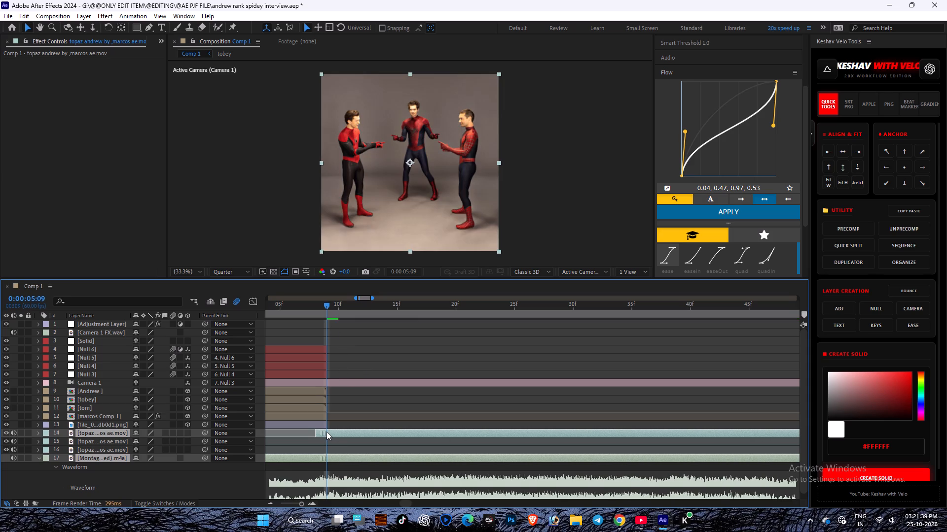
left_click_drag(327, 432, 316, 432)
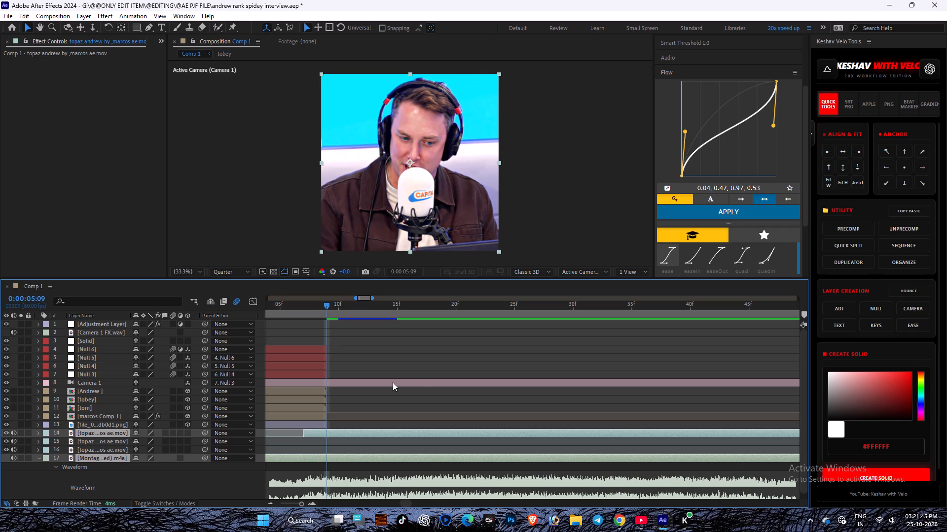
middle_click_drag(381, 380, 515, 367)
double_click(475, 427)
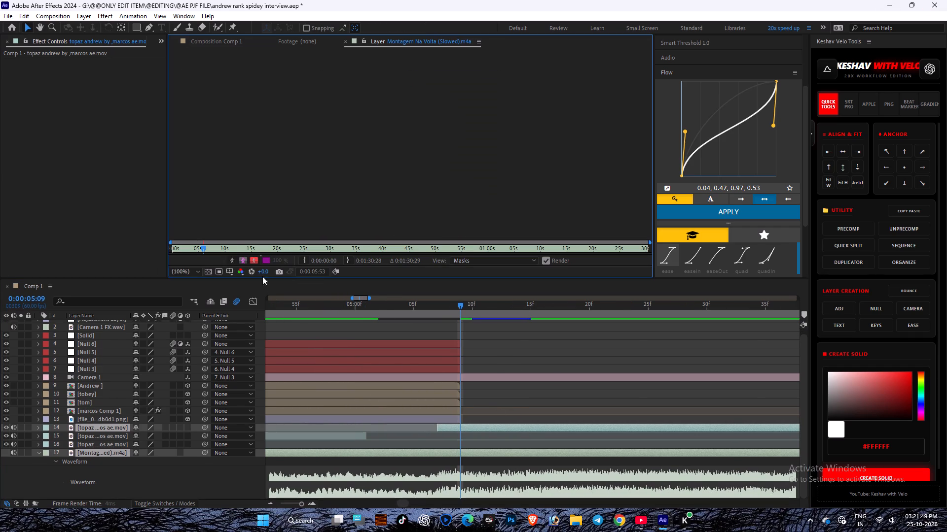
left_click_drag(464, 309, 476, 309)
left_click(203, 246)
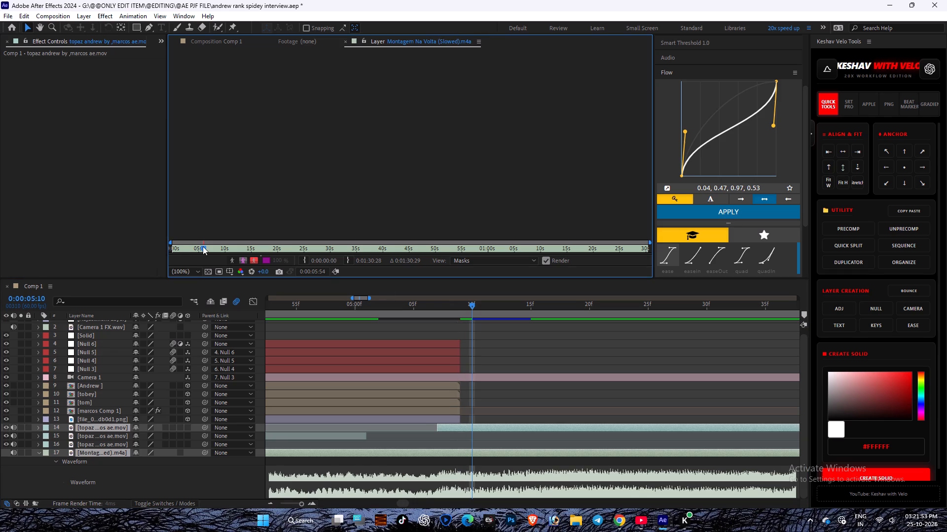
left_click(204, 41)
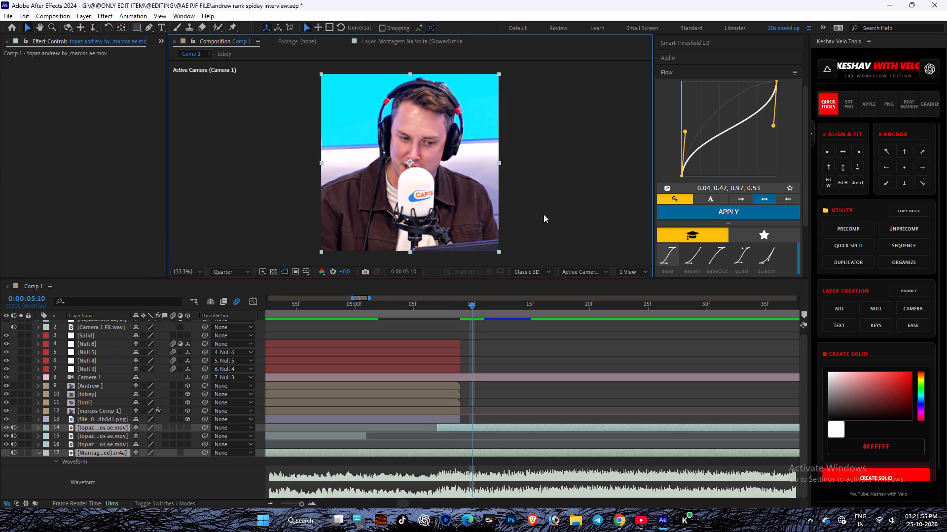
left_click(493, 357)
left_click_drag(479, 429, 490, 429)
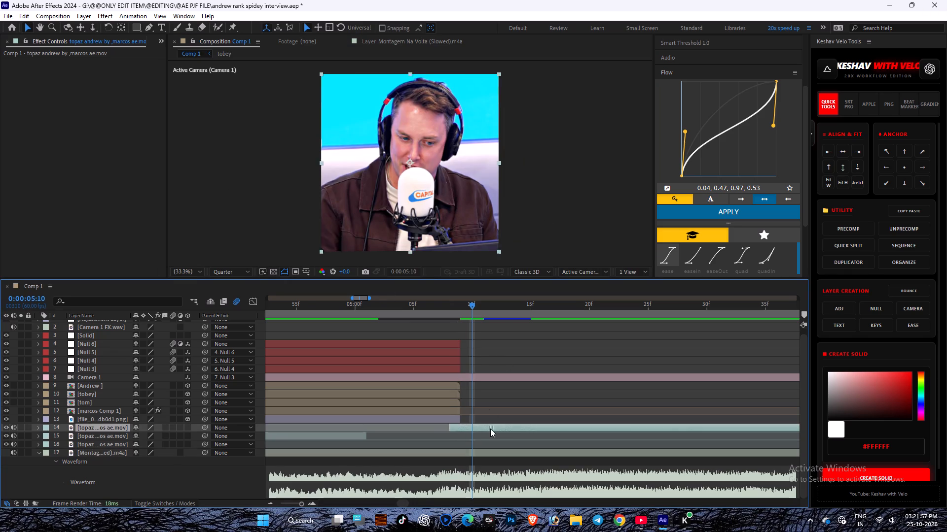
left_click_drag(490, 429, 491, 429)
Undo the clip and music shifts, going back to before layer 14 was split at 0:00:05:01.
key("ctrl+z")
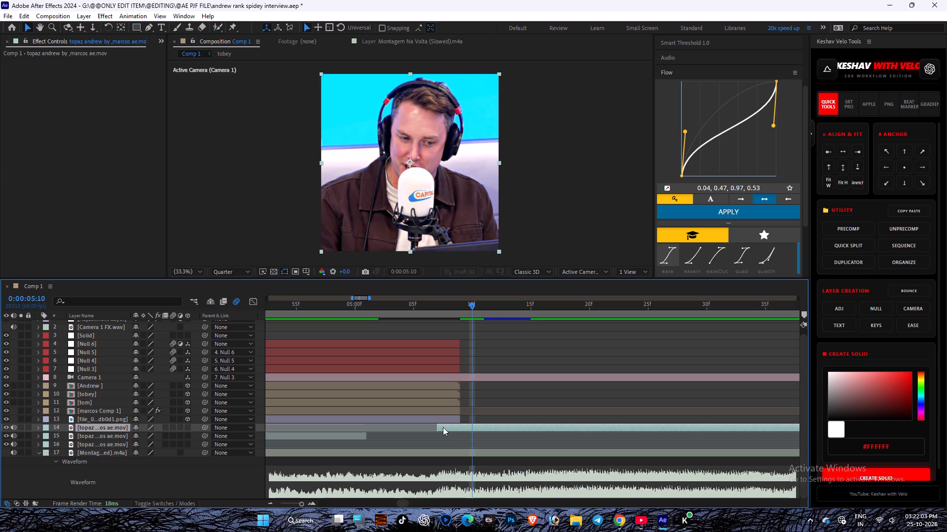
key("ctrl+z")
key("ctrl+z")
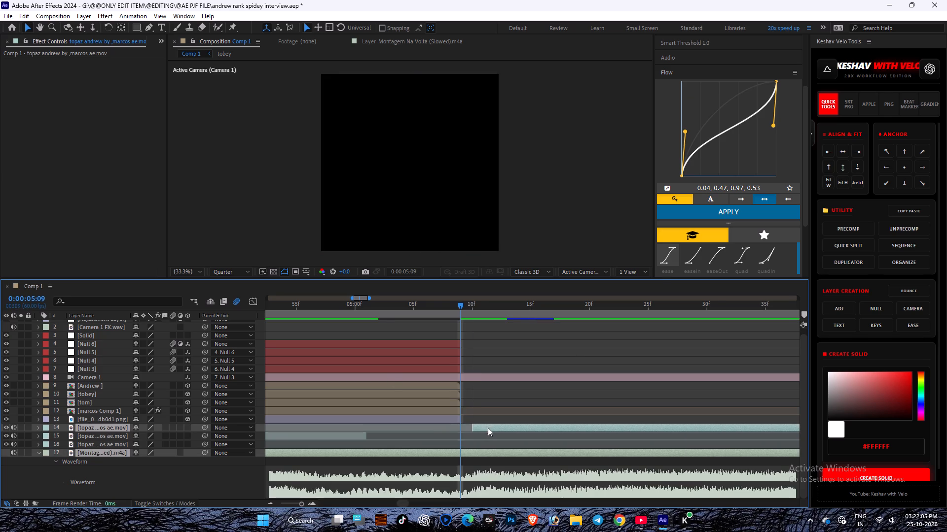
key("ctrl+z")
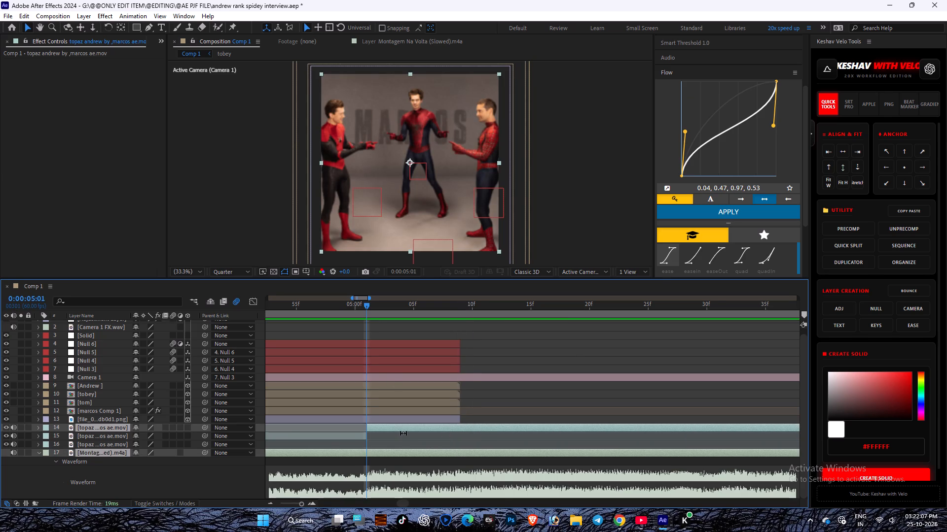
key("ctrl+z")
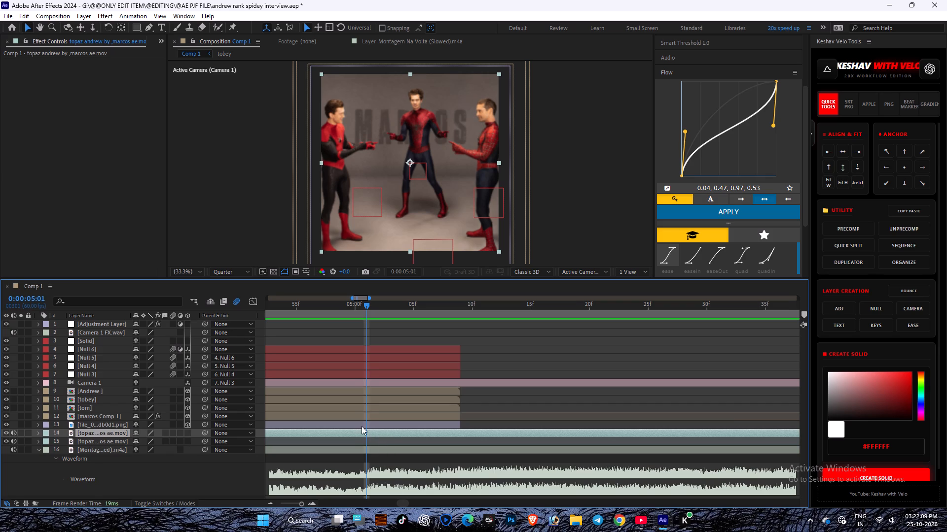
Split the upper topaz interview clip, layer 14, at 0:00:05:03 in Comp 1.
left_click(385, 432)
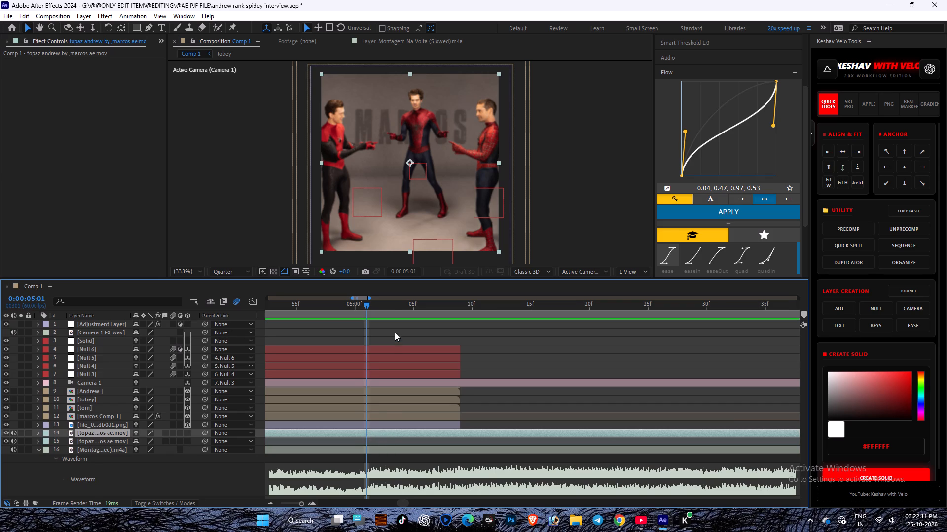
left_click(395, 332)
left_click_drag(386, 305, 451, 306)
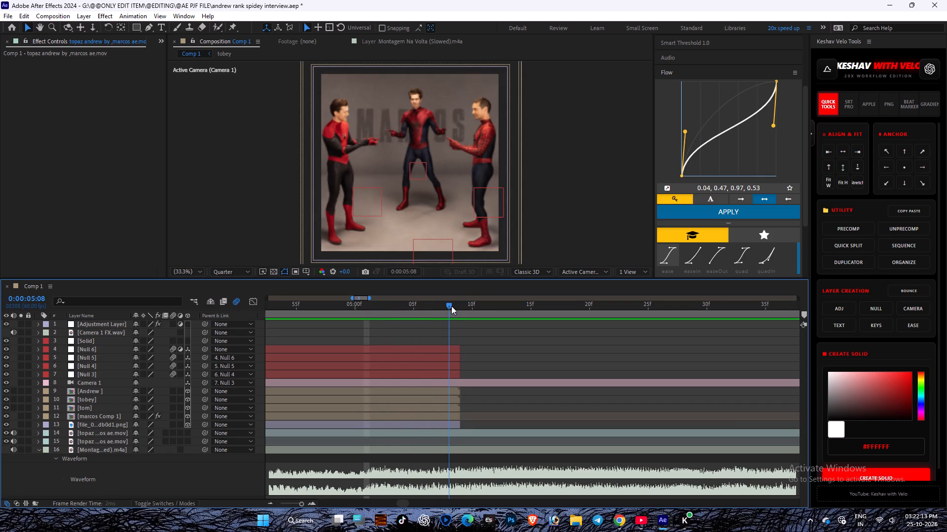
left_click_drag(451, 306, 395, 308)
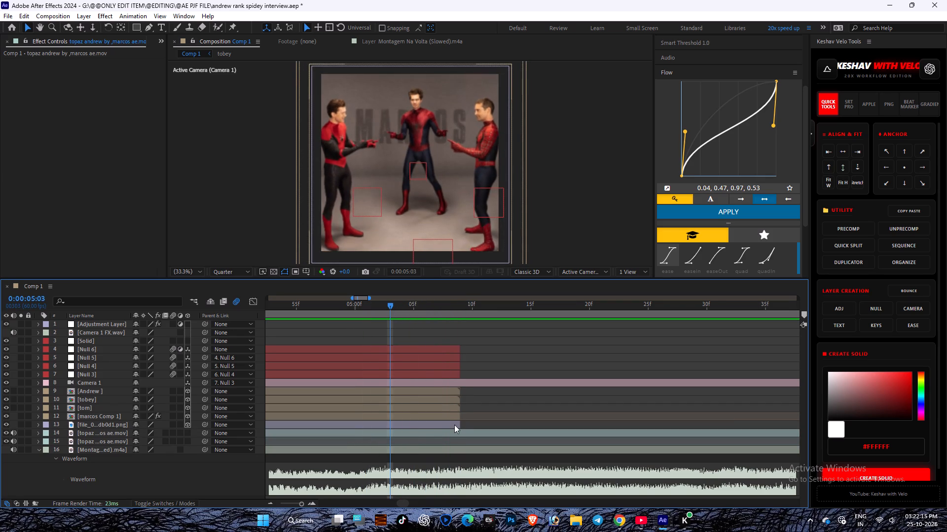
double_click(439, 434)
key("Page_Up")
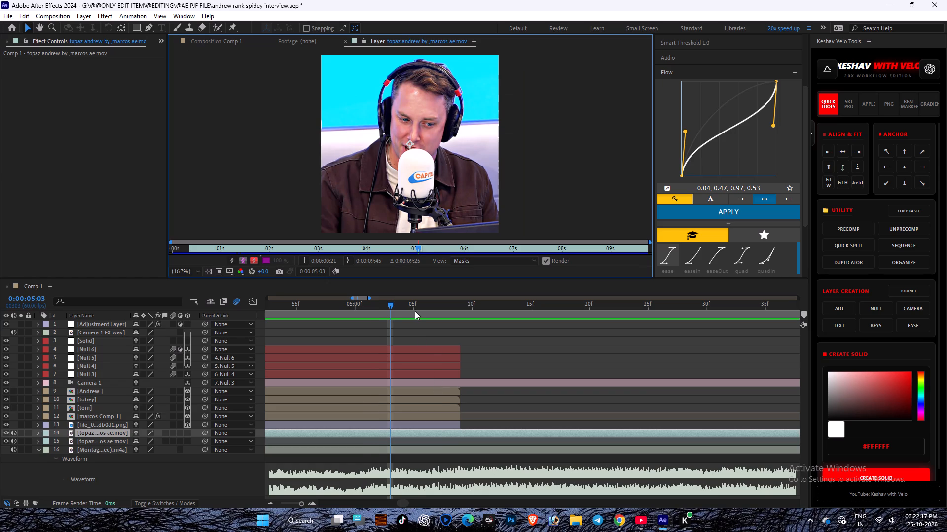
key("Page_Down")
left_click(210, 45)
key("ctrl+shift+d")
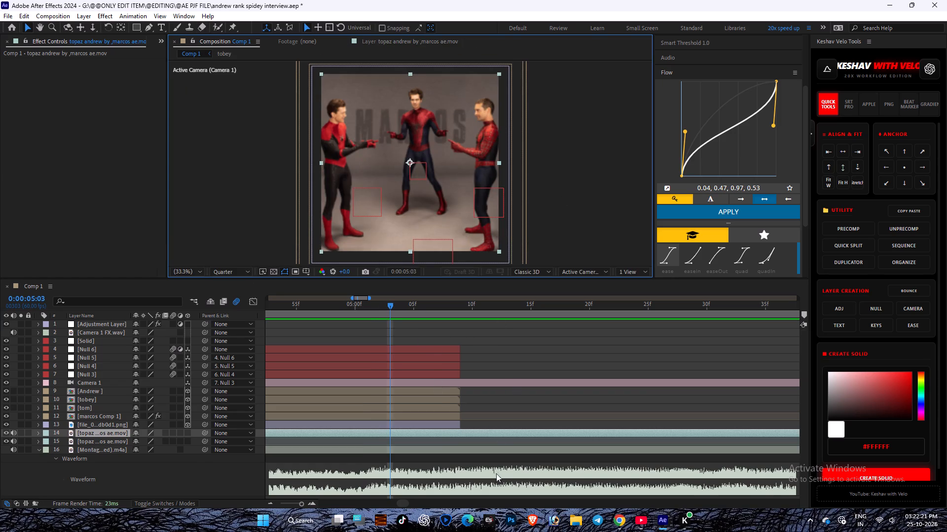
Shift the clip's second piece and the Montagem music layer later together so the piece starts at 0:00:05:09, and save the project.
left_click(425, 459)
left_click(417, 436, "ctrl")
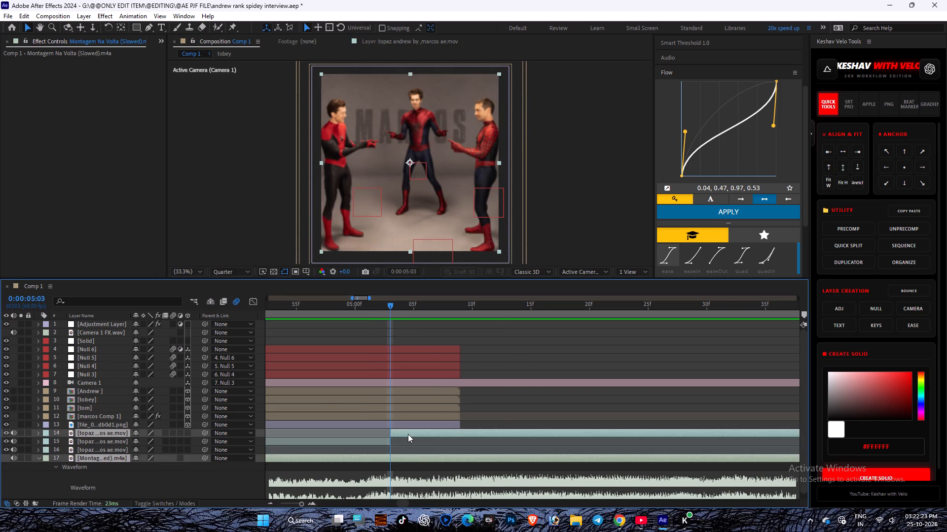
left_click_drag(405, 434, 473, 434)
scroll(450, 434, "up", 1)
key("ctrl+s")
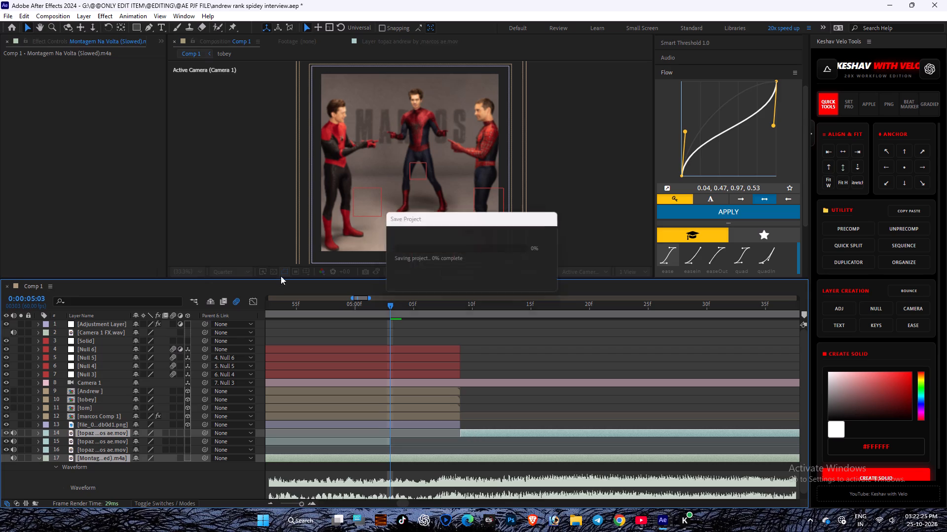
left_click(505, 352)
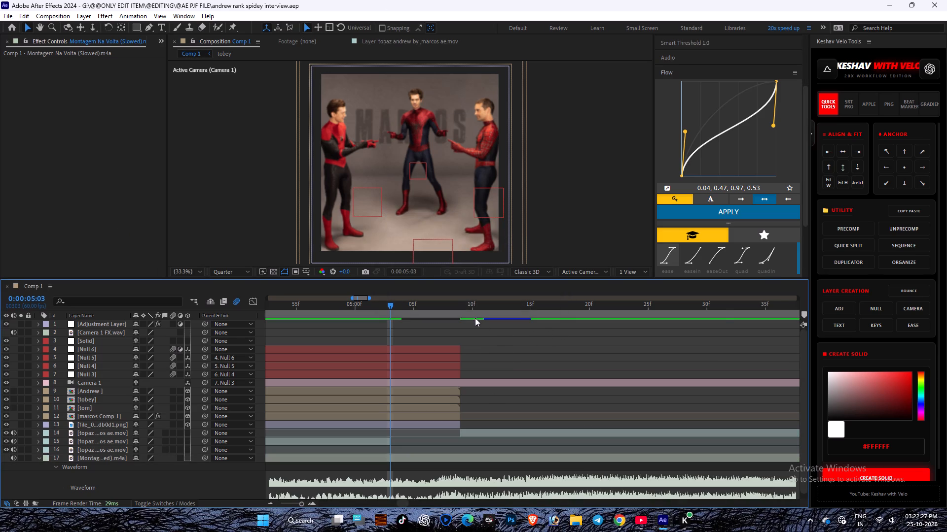
Scrub the frames just before the new cut, from 0:00:05:08 back to 0:00:04:59, and save the project.
left_click_drag(462, 312, 453, 319)
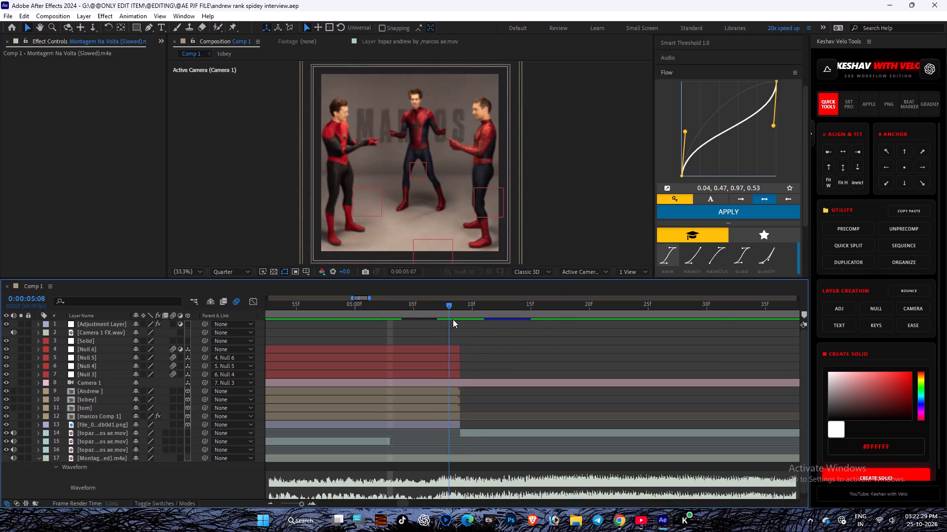
left_click_drag(453, 319, 338, 348)
key("u")
key("u")
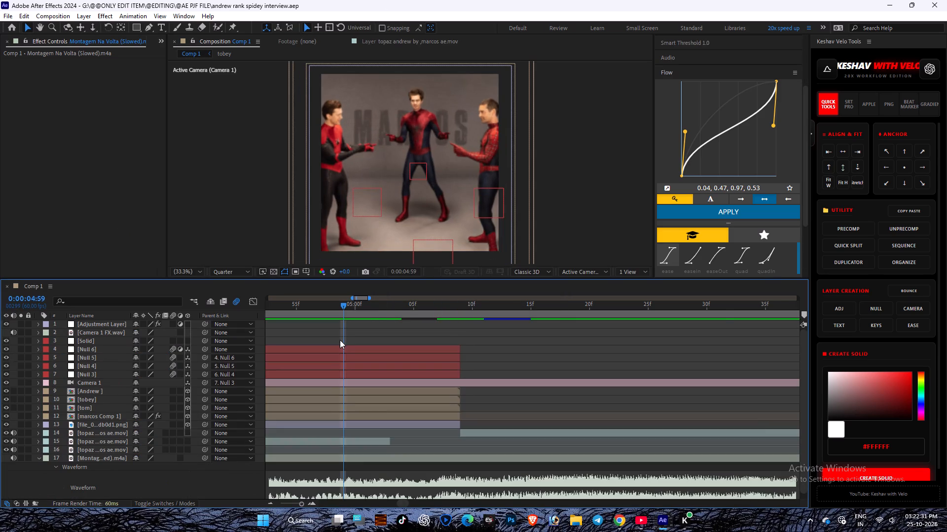
left_click(340, 340)
key("ctrl+s")
Play the edit from the start through the Spider-Man section, replaying it to check the timing, and move back to 0:00:01:04.
scroll(340, 340, "down", 7, "alt")
scroll(343, 340, "up", 1, "alt")
scroll(343, 340, "down", 4, "alt")
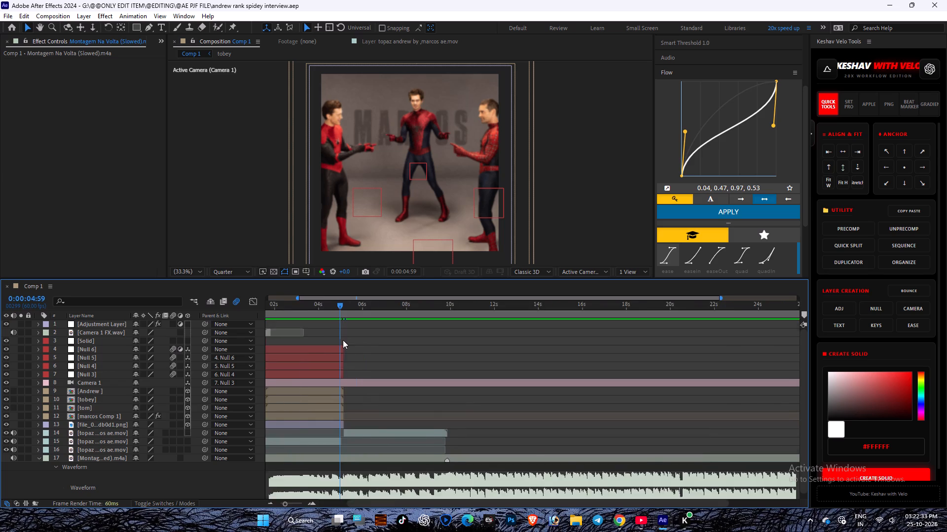
scroll(343, 340, "down", 12, "alt")
left_click_drag(334, 303, 266, 327)
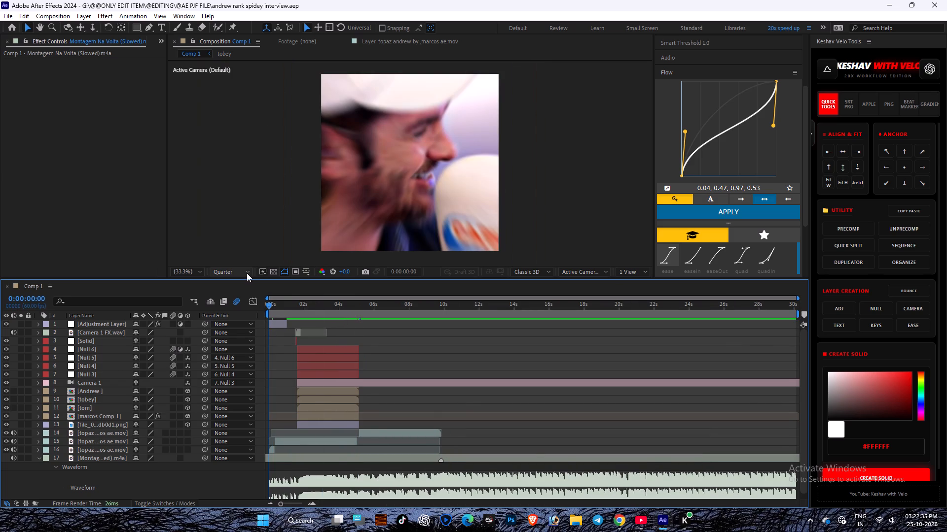
key("space")
key("ctrl+s")
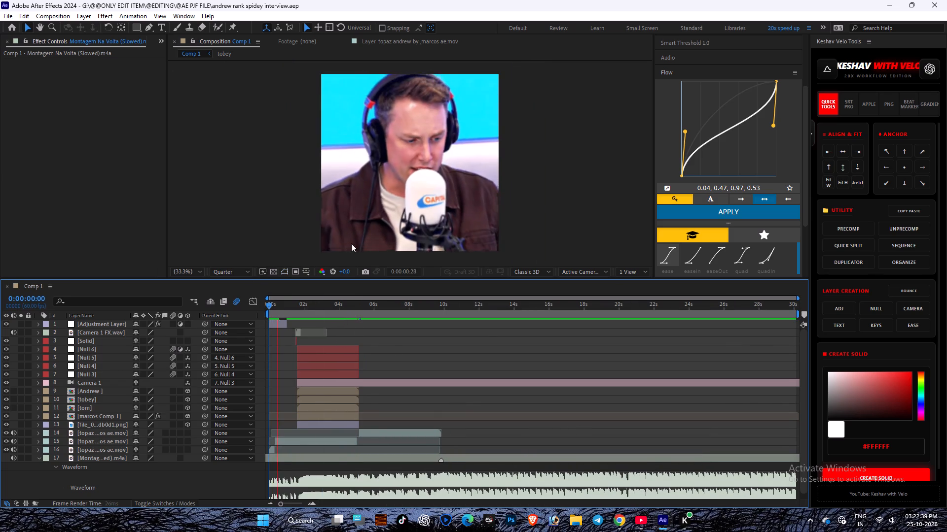
left_click_drag(287, 310, 192, 304)
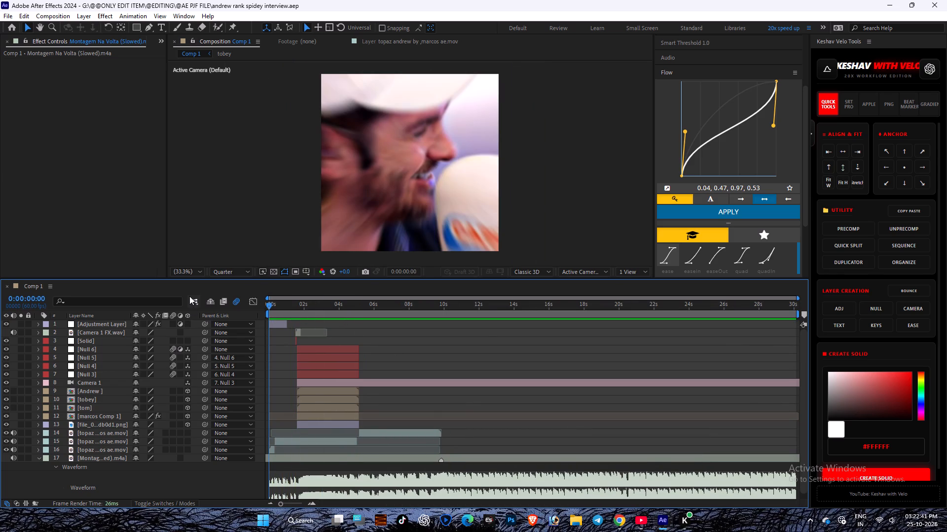
key("space")
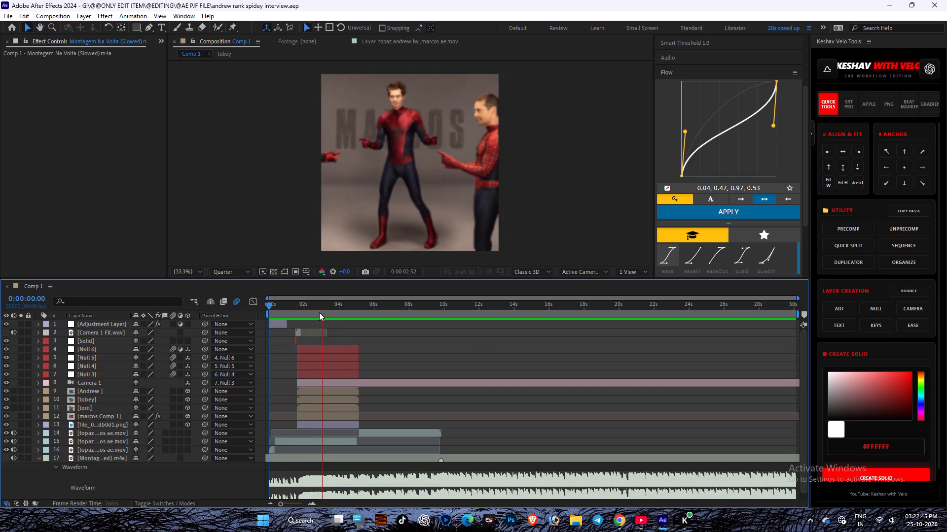
left_click_drag(304, 306, 204, 313)
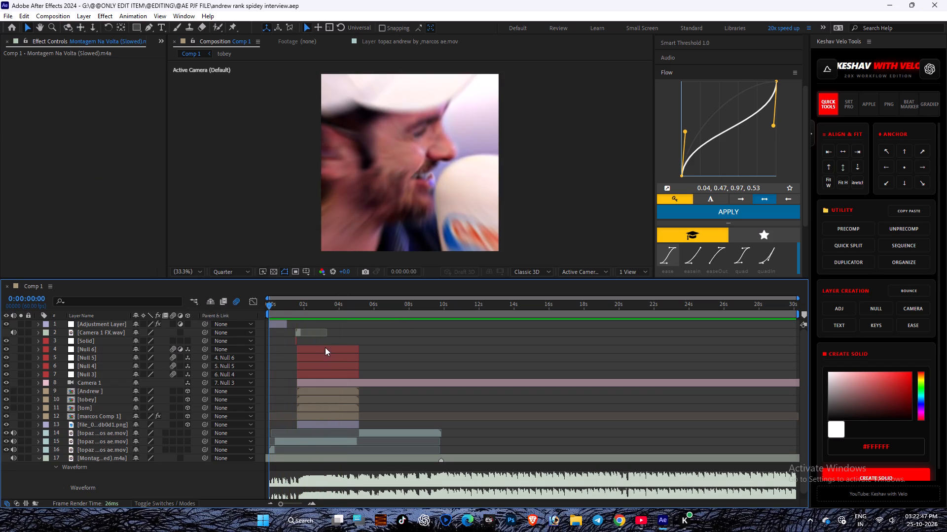
key("space")
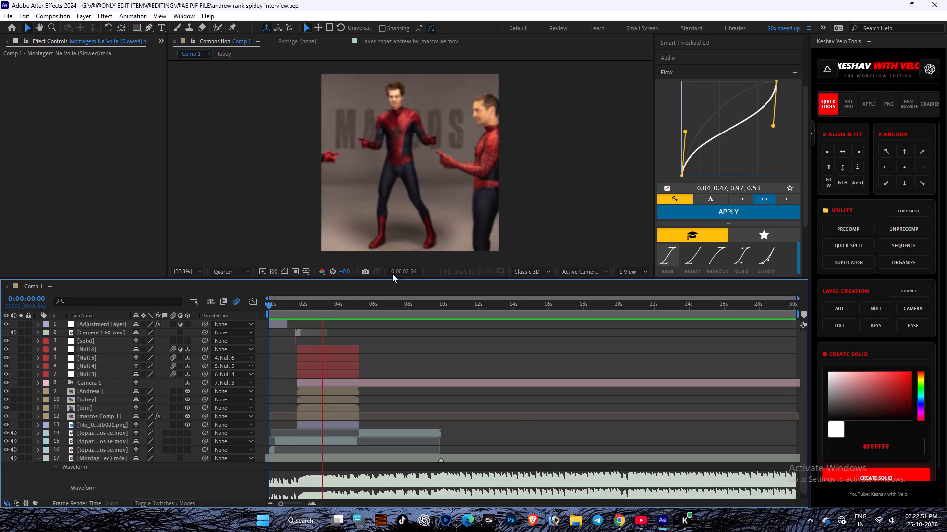
left_click(298, 307)
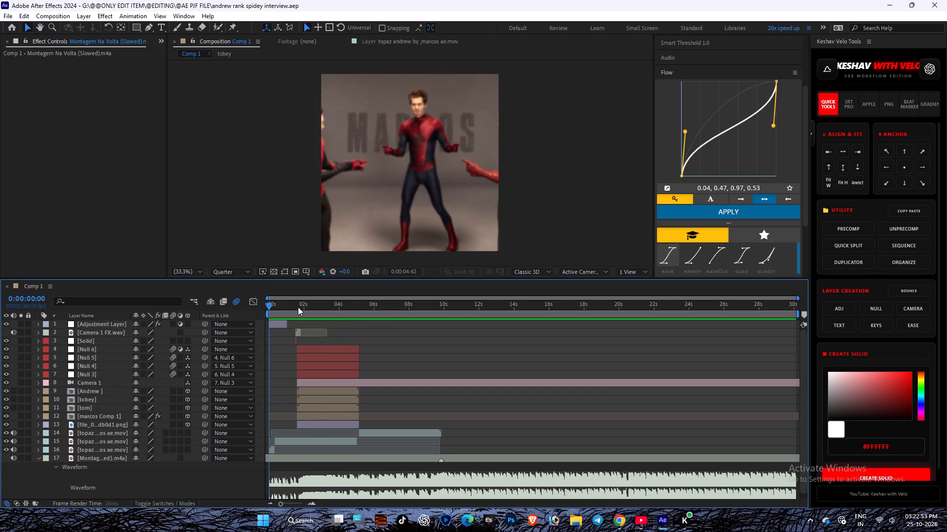
left_click_drag(293, 307, 288, 307)
key("space")
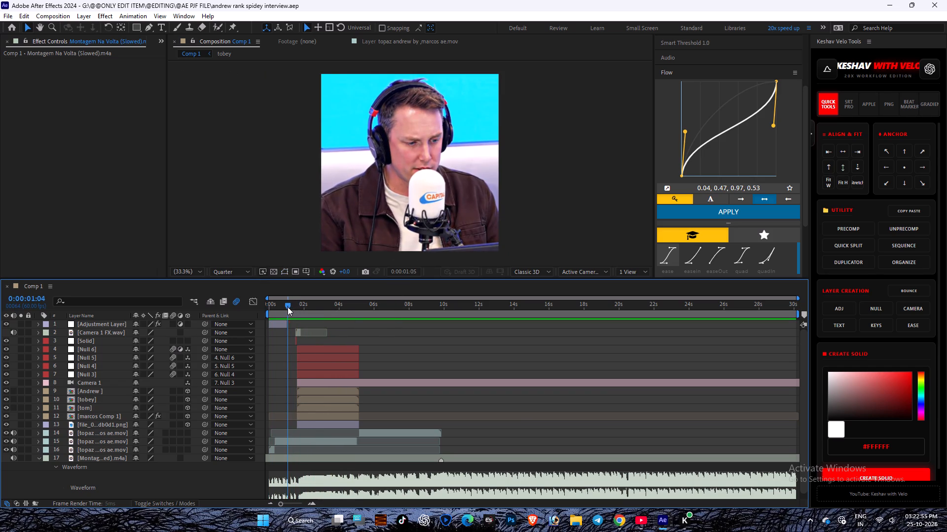
left_click(288, 307)
Show the Camera 1 FX.wav audio levels, extend that layer's end to about 2.5 seconds, and preview the sound from 0:00:01:04.
left_click(300, 333)
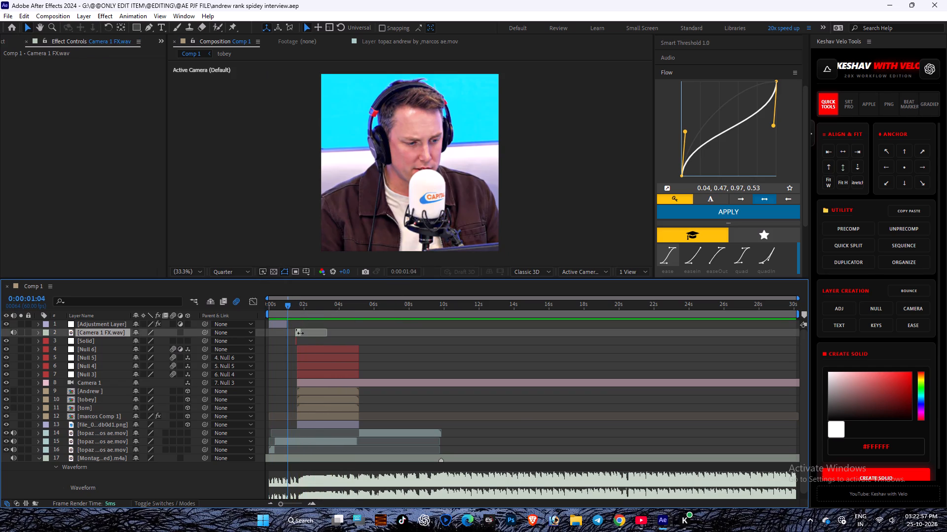
key("l")
left_click_drag(300, 333, 310, 333)
left_click_drag(302, 330, 312, 330)
key("space")
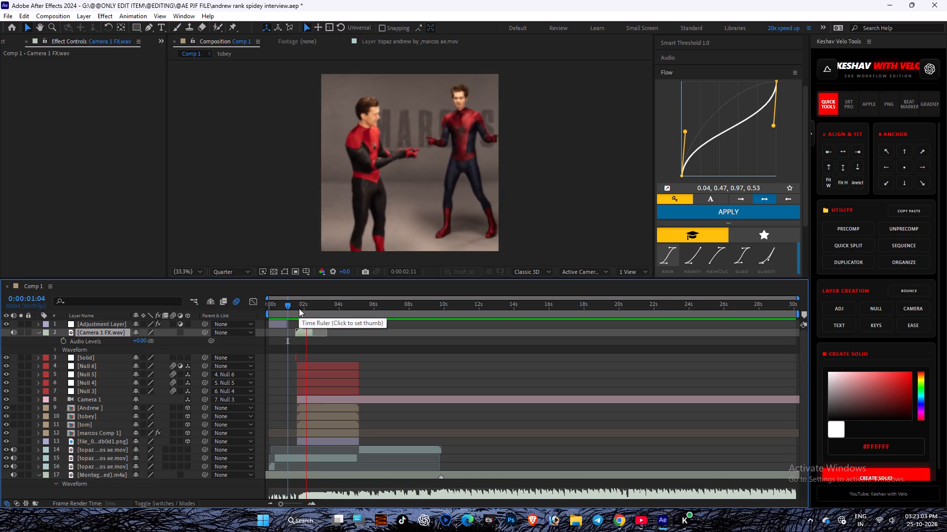
left_click(299, 308)
key("space")
left_click(299, 308)
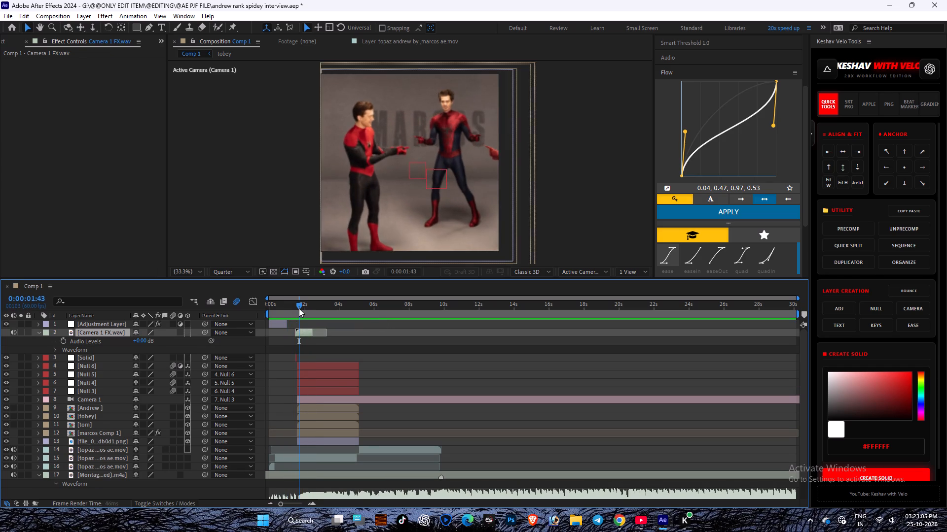
Mute the Montagem music, preview the camera sound effect around the Spider-Man section's start, stop near 0:00:01:49, and turn the music back on.
scroll(332, 384, "down", 5)
left_click(11, 452)
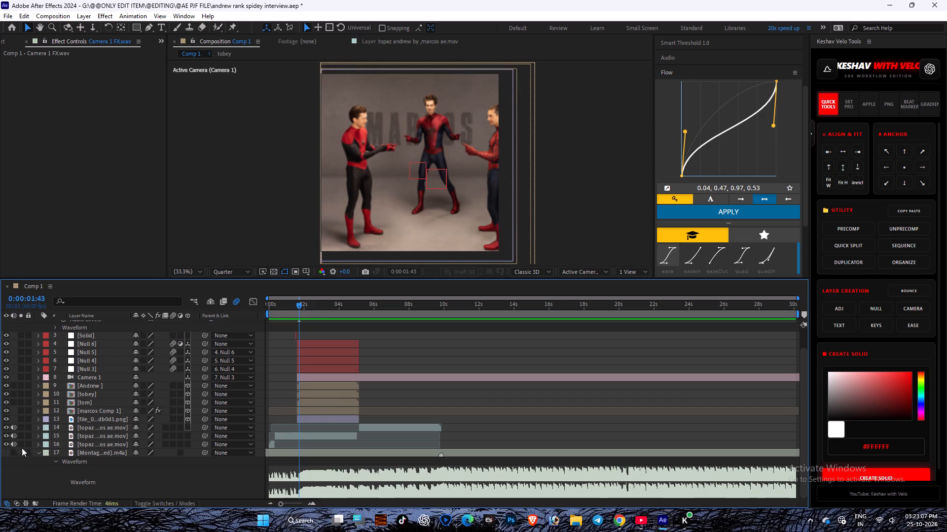
key("space")
left_click_drag(297, 307, 289, 307)
key("space")
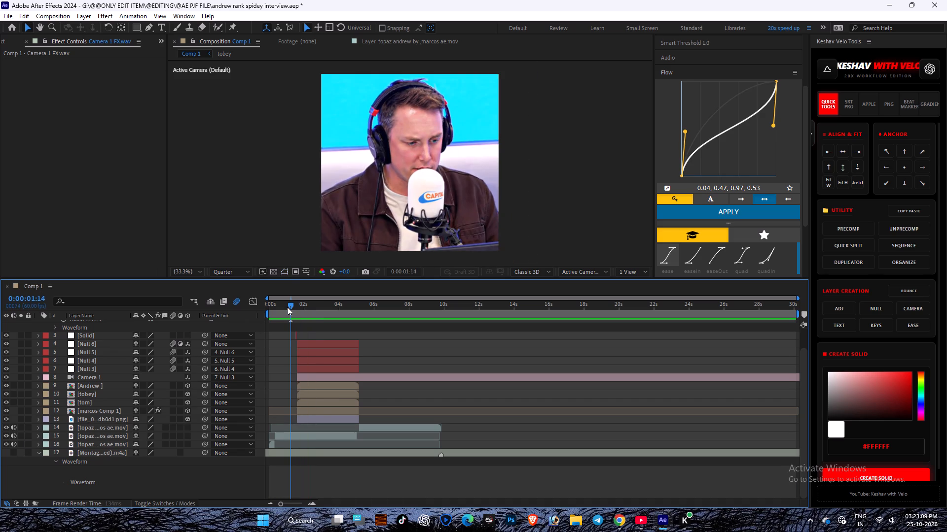
left_click(287, 307)
key("space")
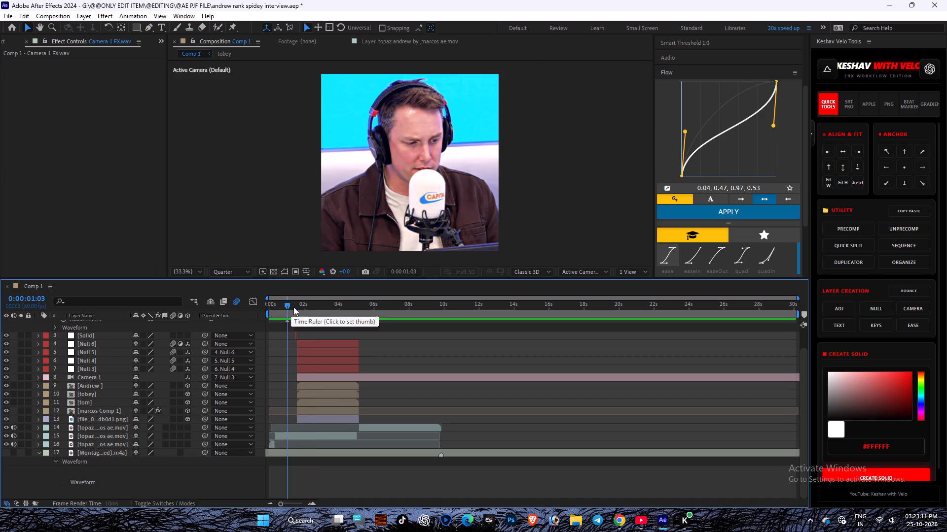
key("space")
scroll(317, 353, "up", 3)
key("space")
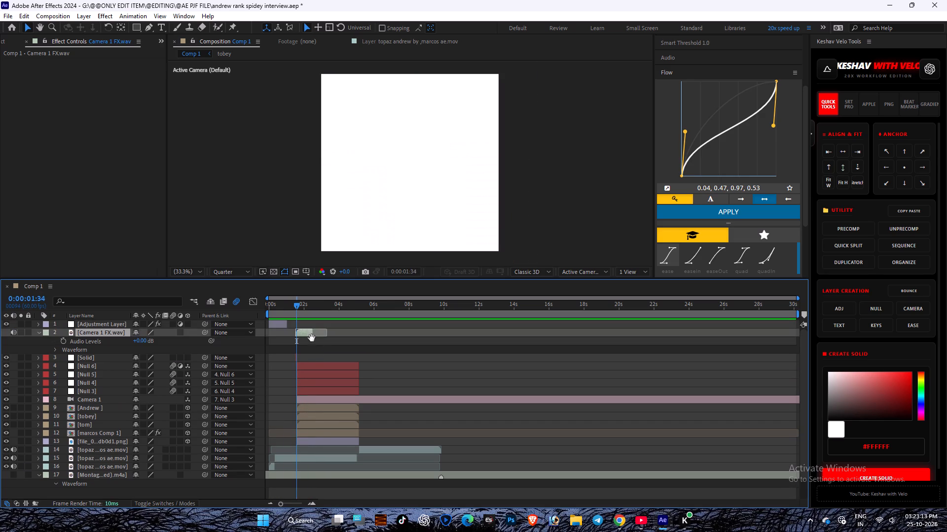
key("space")
key("space")
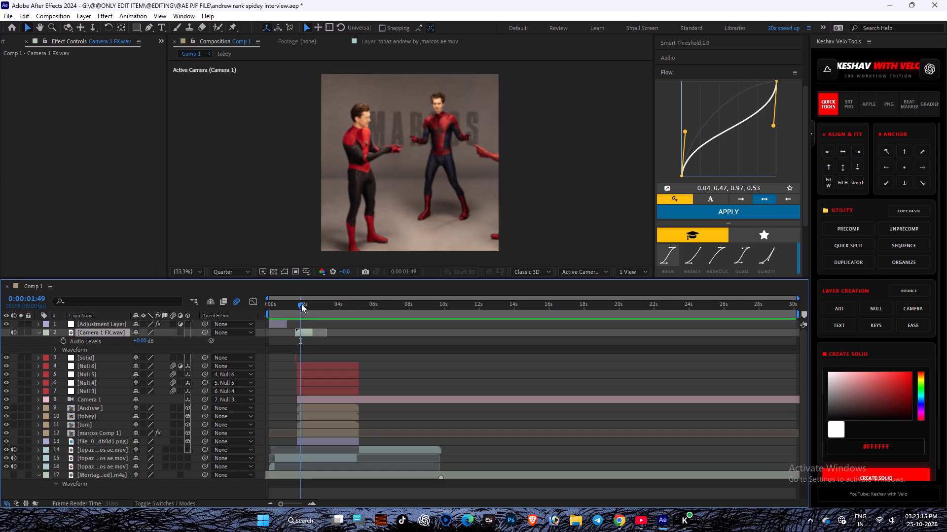
left_click(301, 304)
scroll(313, 429, "down", 6)
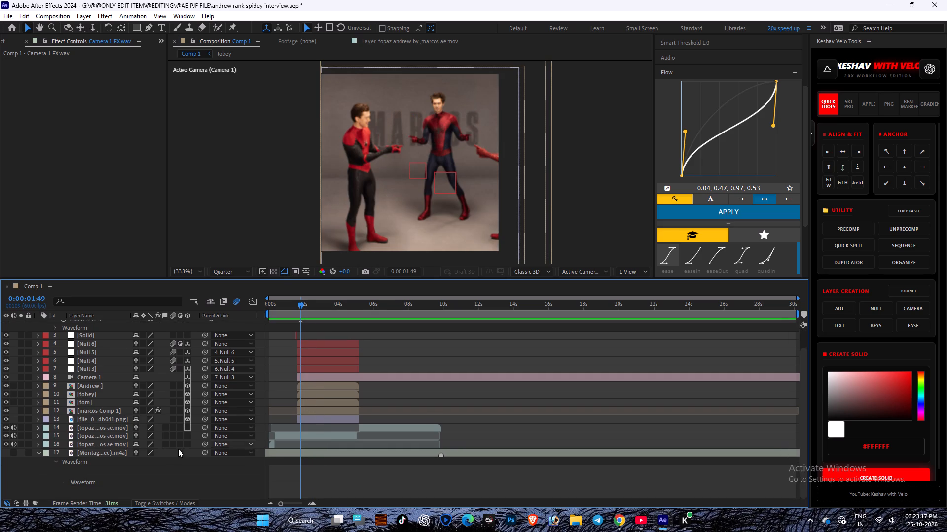
left_click(12, 454)
Set the Camera 1 FX.wav layer's audio level to -2 dB, preview it briefly, and save the project.
scroll(381, 397, "up", 2)
key("l")
key("l")
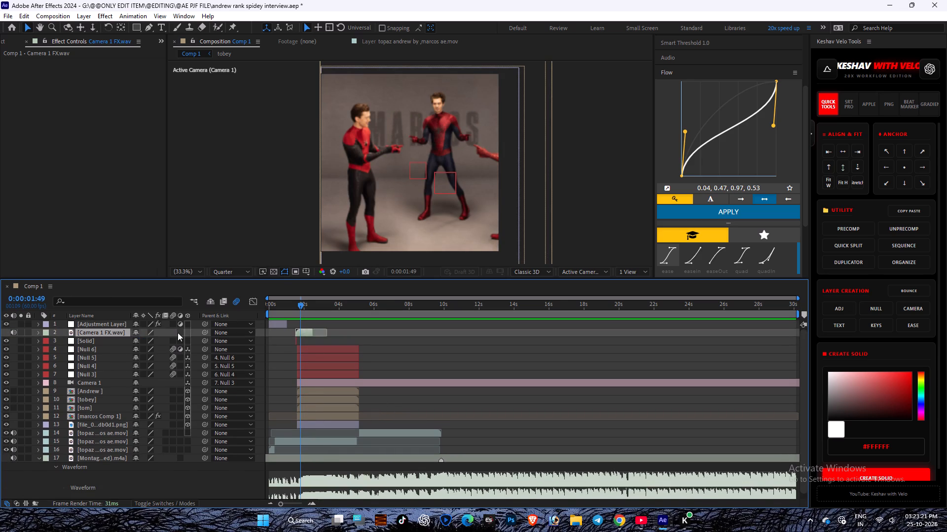
left_click(142, 343)
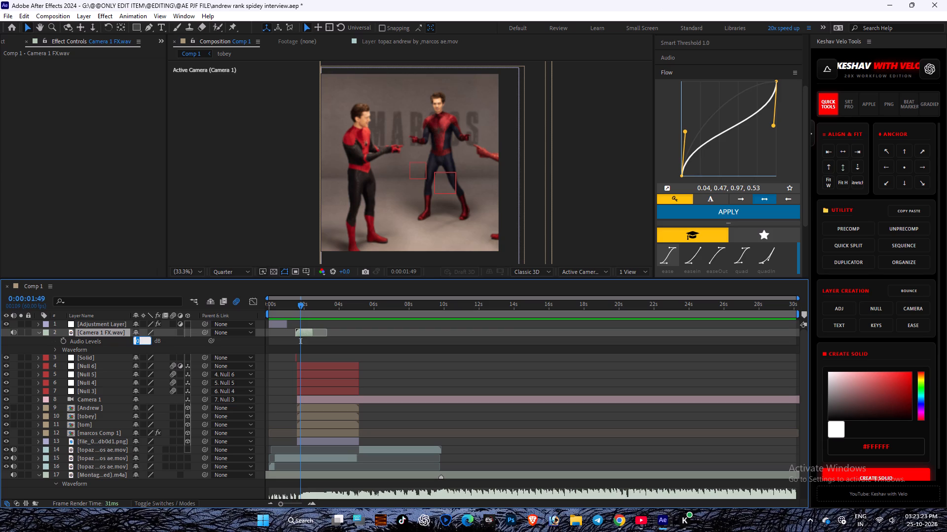
key("minus")
key("2")
key("Return")
key("l")
key("space")
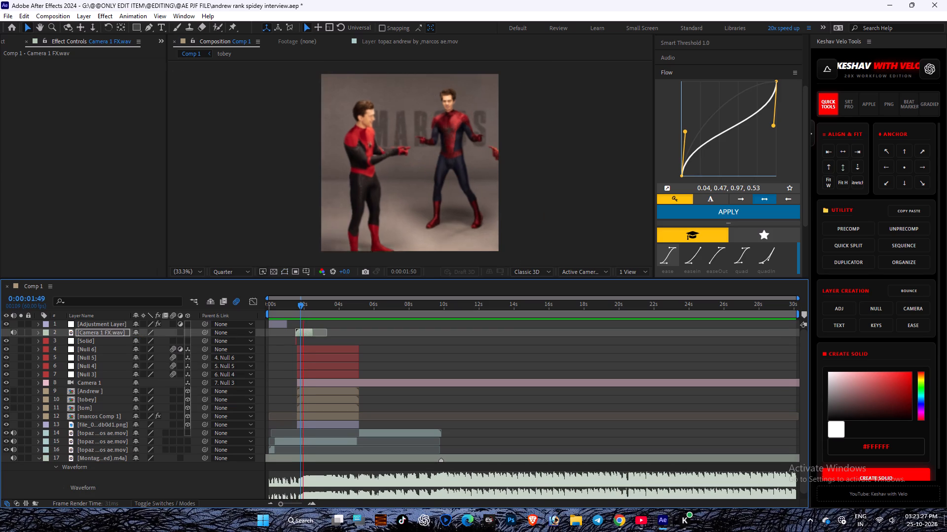
key("ctrl+s")
Play the whole edit from the start twice to check the sound effect against the music.
left_click_drag(311, 311, 211, 314)
key("space")
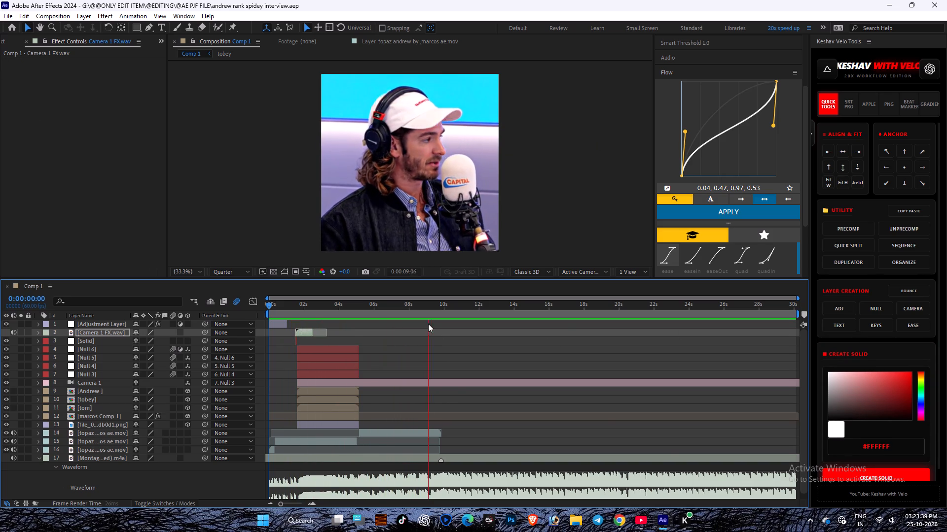
left_click_drag(414, 303, 135, 312)
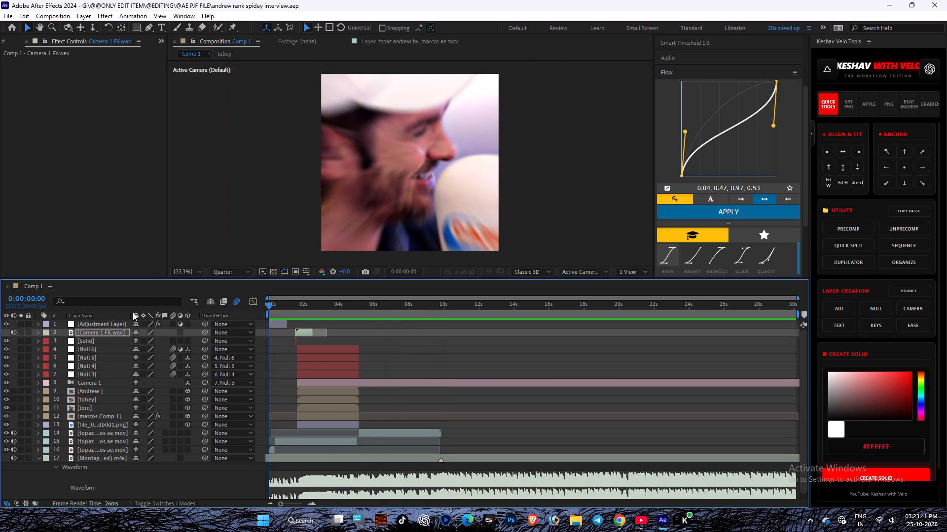
left_click(435, 361)
key("space")
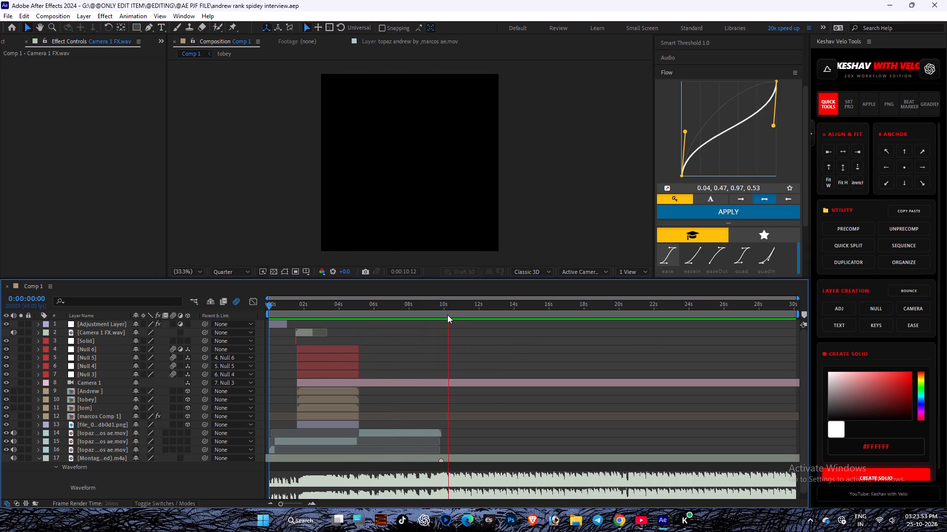
Examine the music waveform and layers around the end of the interview clip, at 0:00:09:51.
left_click_drag(447, 307, 437, 307)
scroll(426, 431, "up", 7, "alt")
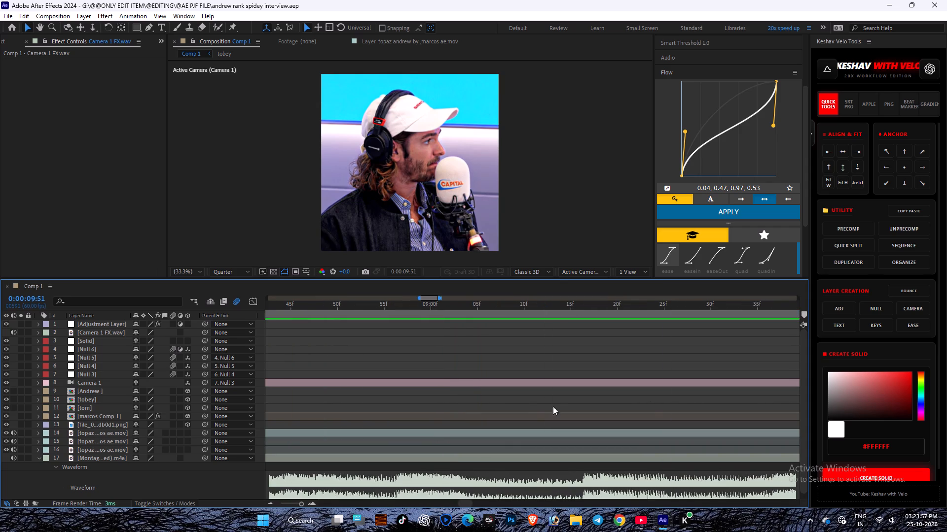
key("space")
key("space")
key("space")
key("space")
key("space")
key("space")
key("space")
key("space")
key("space")
key("space")
key("space")
key("space")
key("space")
key("space")
key("space")
key("space")
key("space")
left_click_drag(696, 401, 219, 360)
scroll(340, 367, "down", 8, "alt")
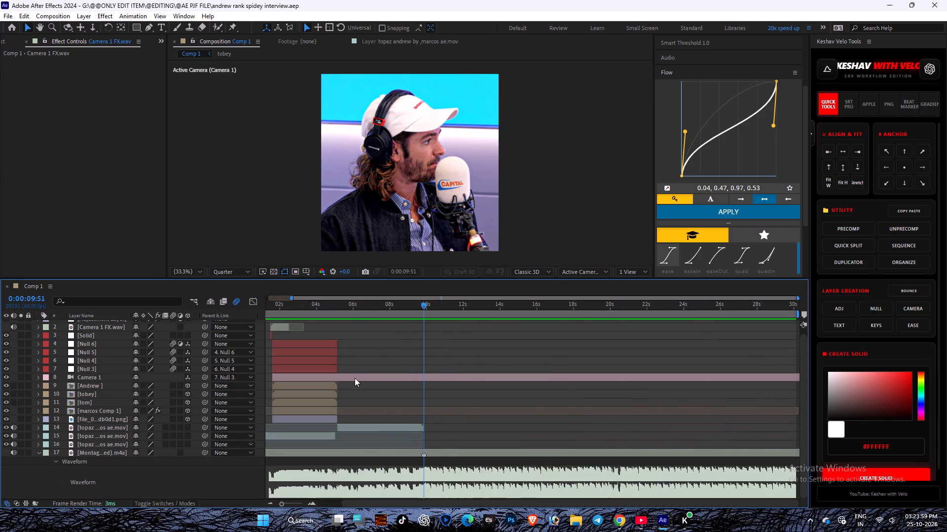
scroll(355, 378, "down", 9, "alt")
Play the edit from 0:00:00:00 past the end of the interview clip, and move the current time to 0:00:04:39.
left_click_drag(320, 311, 130, 311)
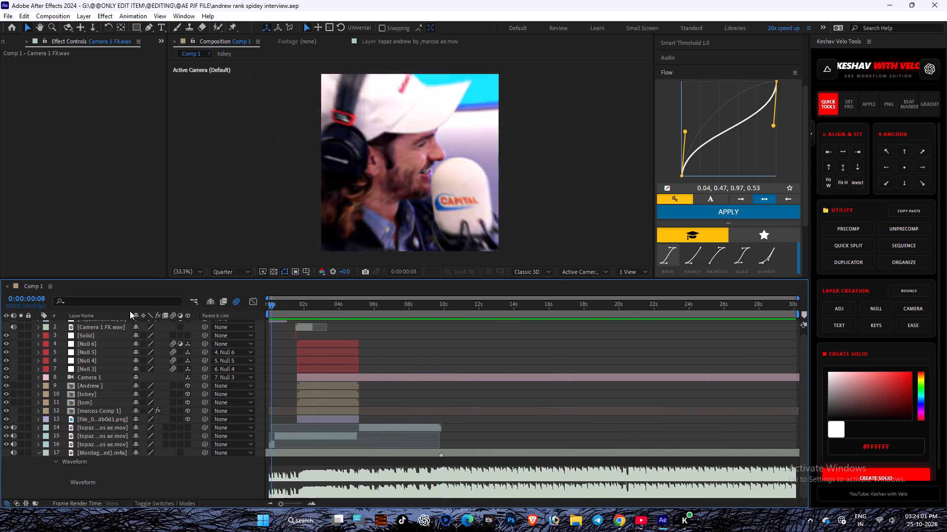
left_click_drag(130, 311, 0, 270)
key("space")
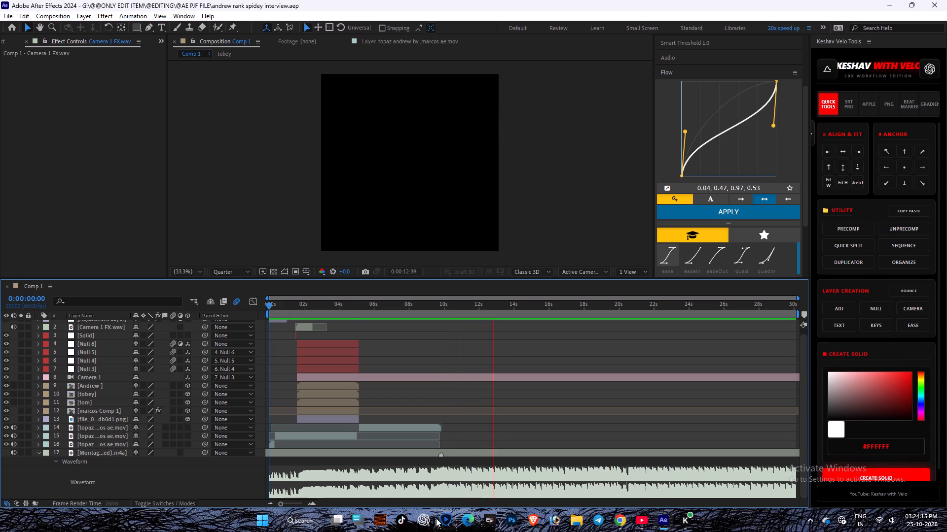
key("space")
left_click(350, 311)
Adjust the computer's speaker volume in the Windows quick settings and return to the composition.
left_click(888, 521)
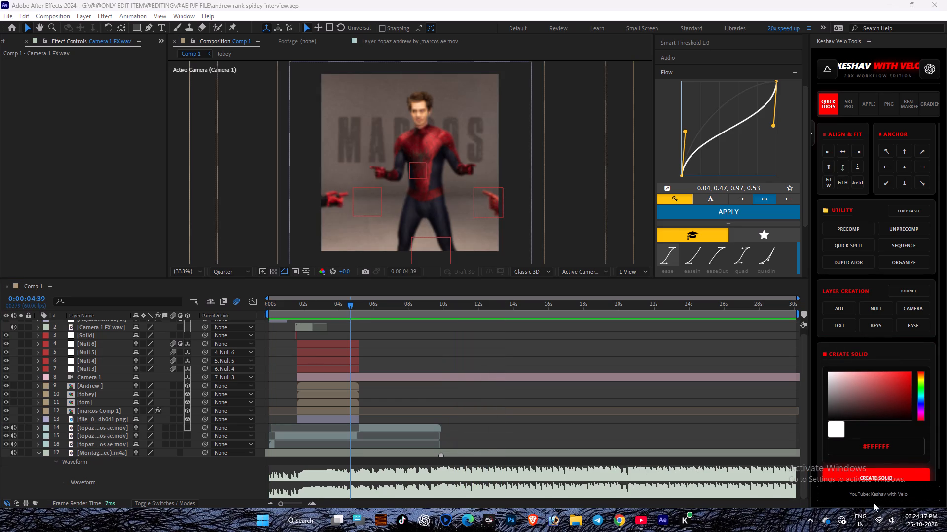
left_click(889, 513)
left_click(886, 521)
left_click(891, 525)
scroll(797, 459, "down", 1)
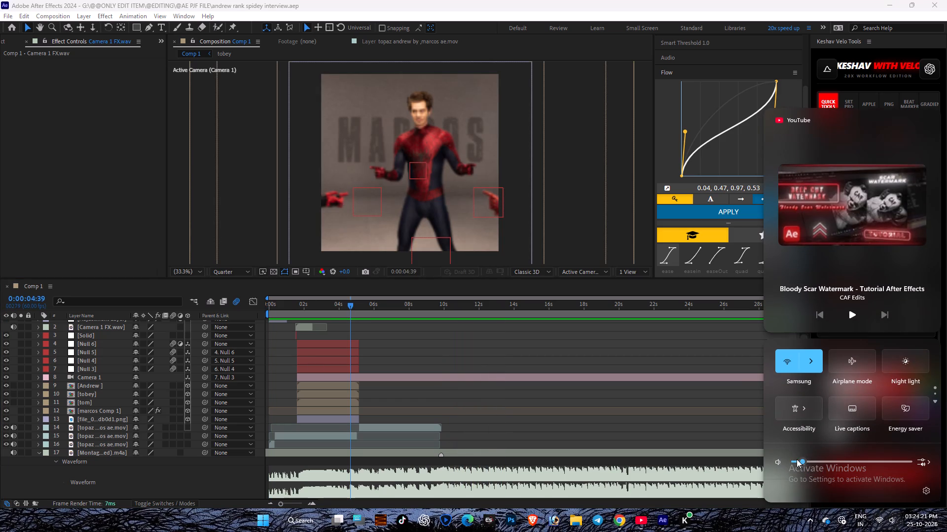
scroll(797, 459, "down", 2)
scroll(799, 464, "up", 1)
left_click(526, 354)
Save the project and return the current time to 0:00:00:00.
left_click_drag(360, 309, 359, 309)
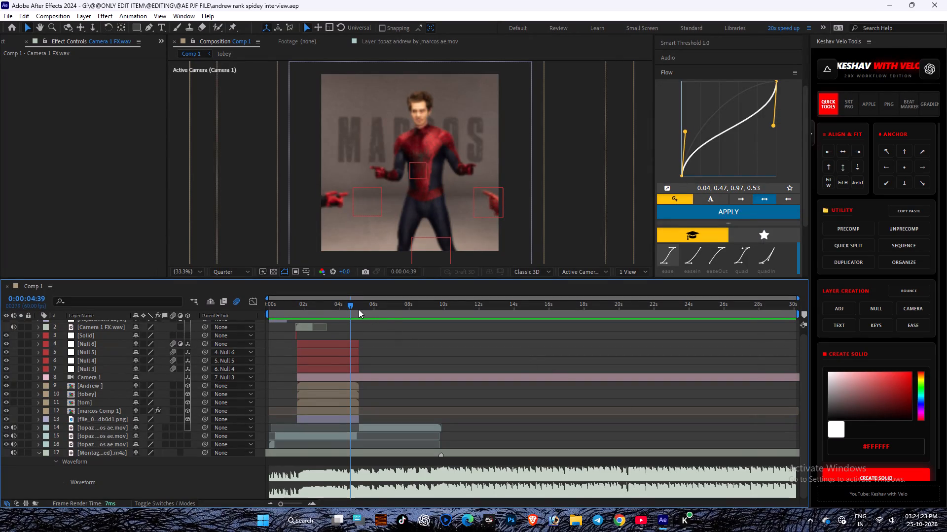
left_click_drag(359, 309, 286, 310)
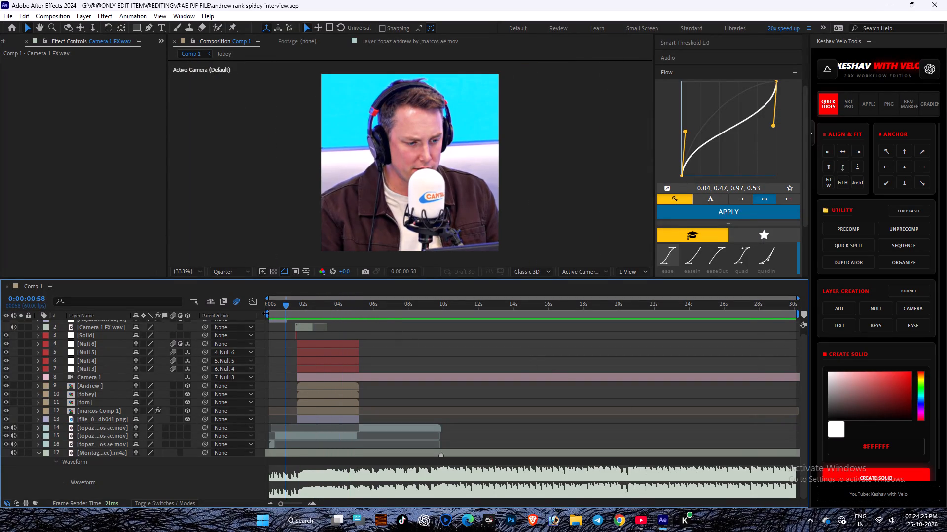
key("ctrl+s")
key("ctrl+s")
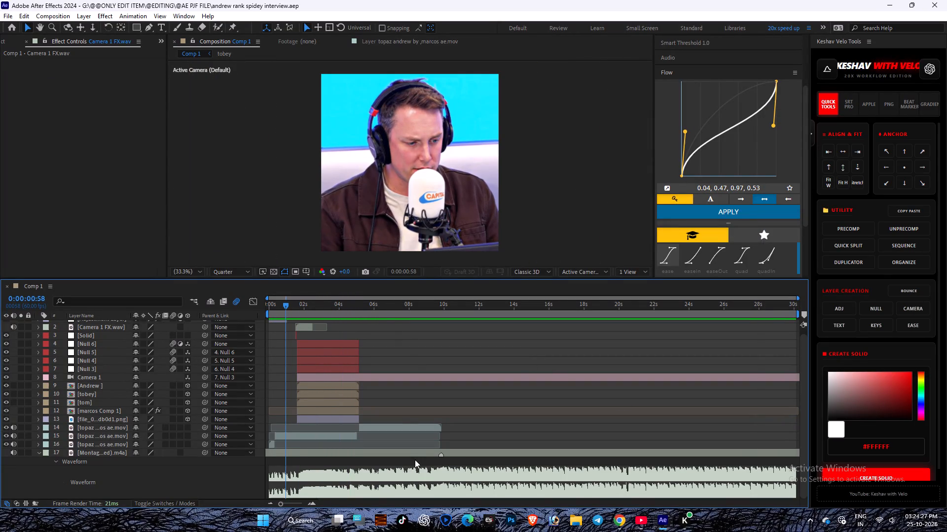
left_click_drag(392, 310, 54, 308)
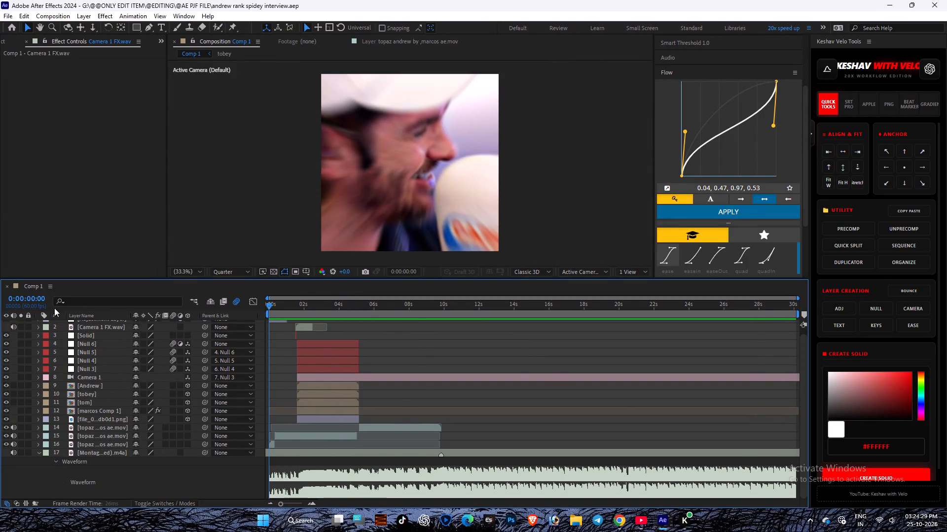
left_click_drag(54, 308, 0, 304)
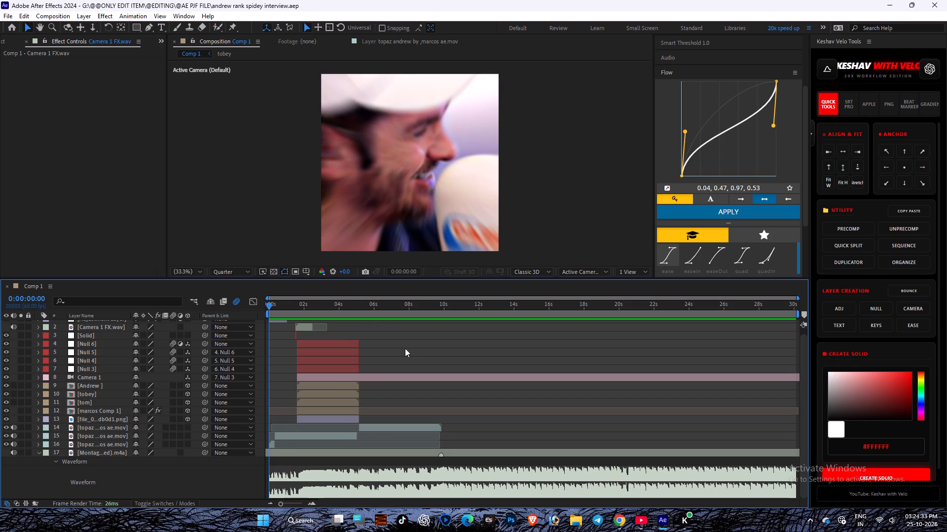
Save a copy of the project to the Desktop, adding " test" to the end of the suggested file name.
left_click(0, 16)
left_click(22, 122)
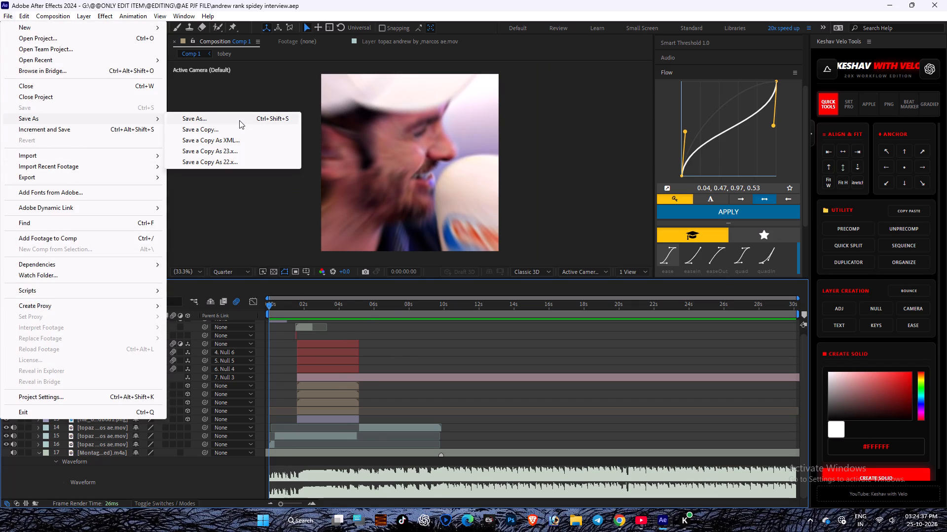
left_click(239, 131)
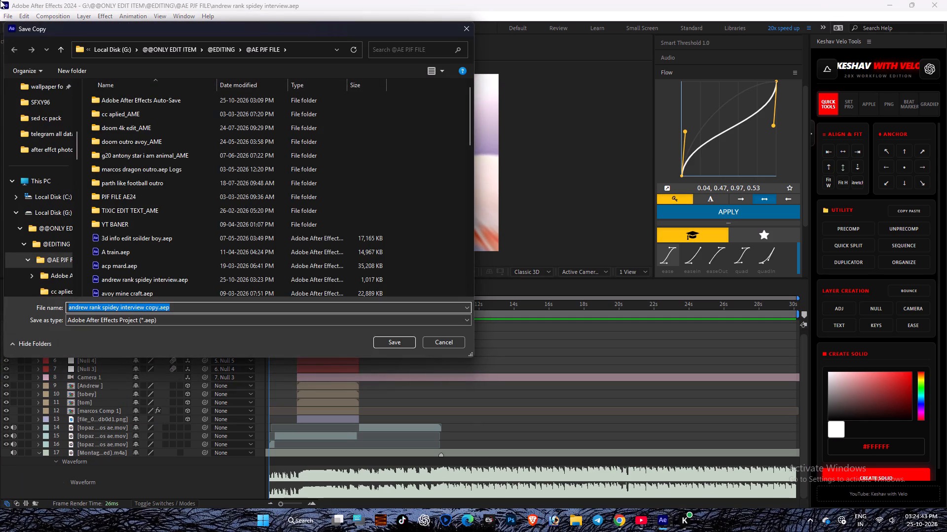
scroll(44, 202, "up", 5)
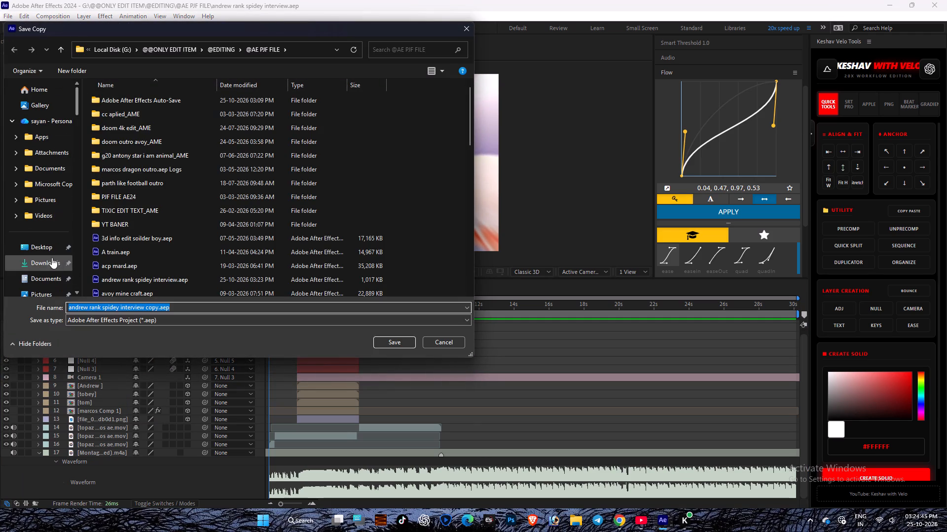
scroll(44, 251, "down", 2)
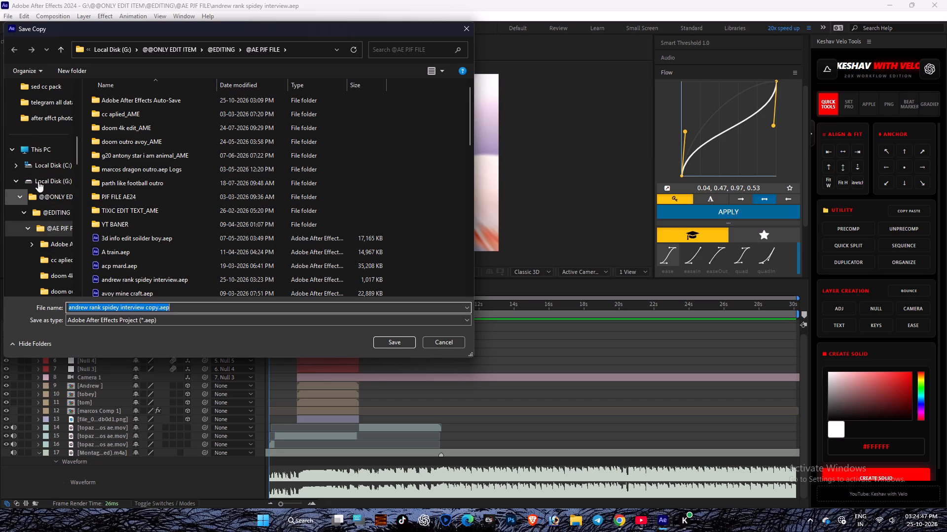
left_click(56, 177)
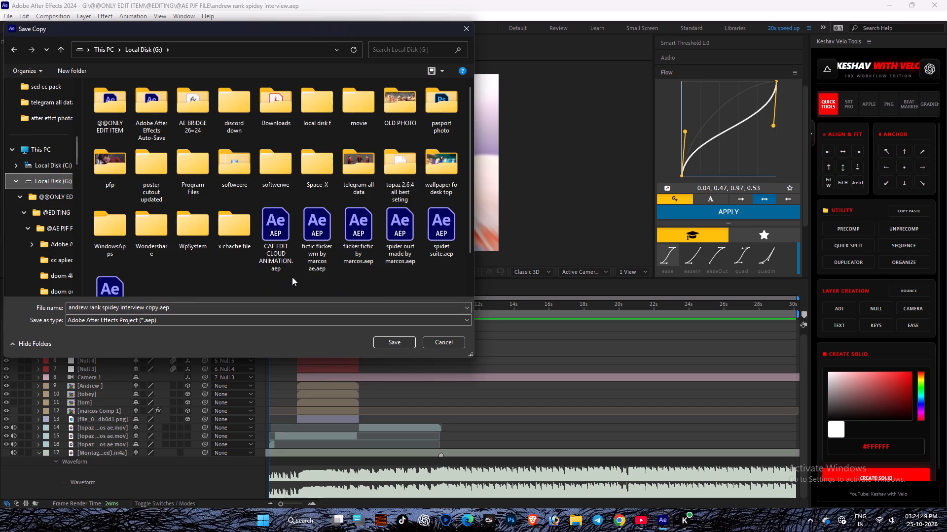
scroll(53, 158, "up", 2)
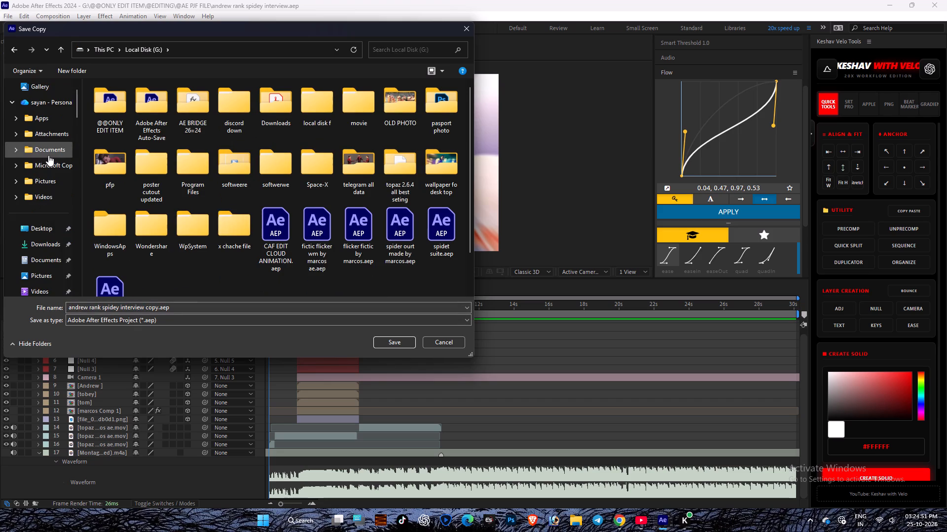
left_click(53, 223)
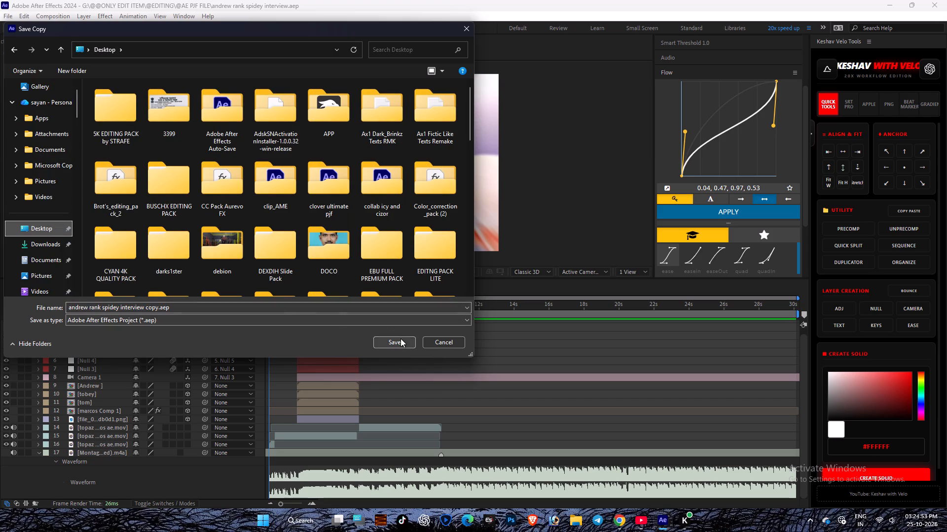
left_click(255, 305)
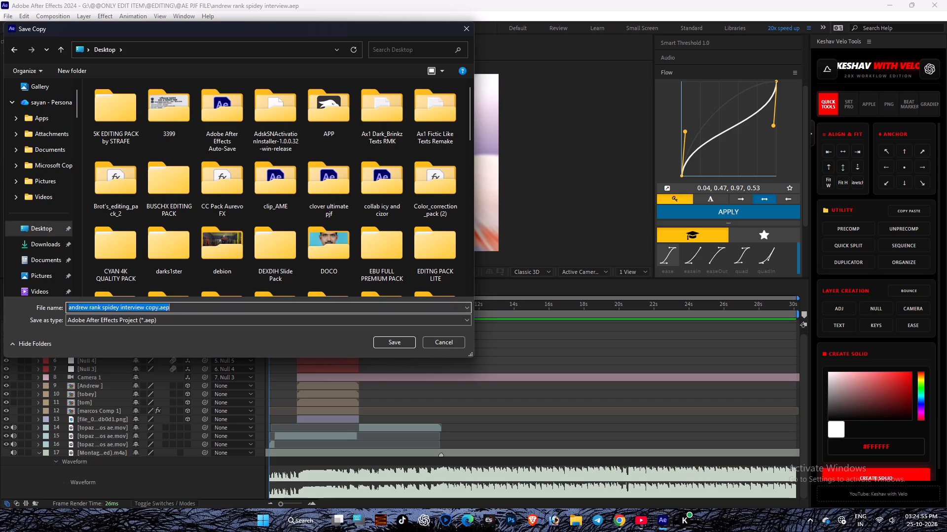
key("Right")
key("space")
type("test")
key("Return")
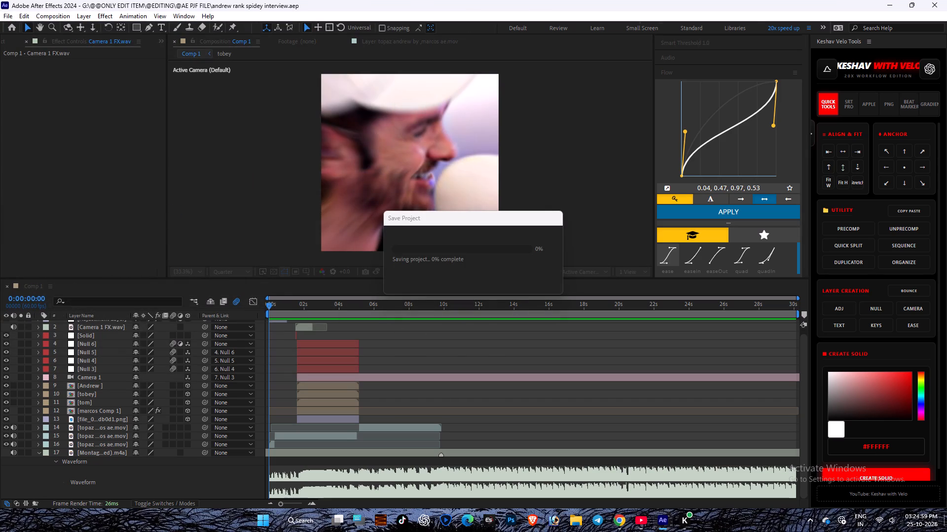
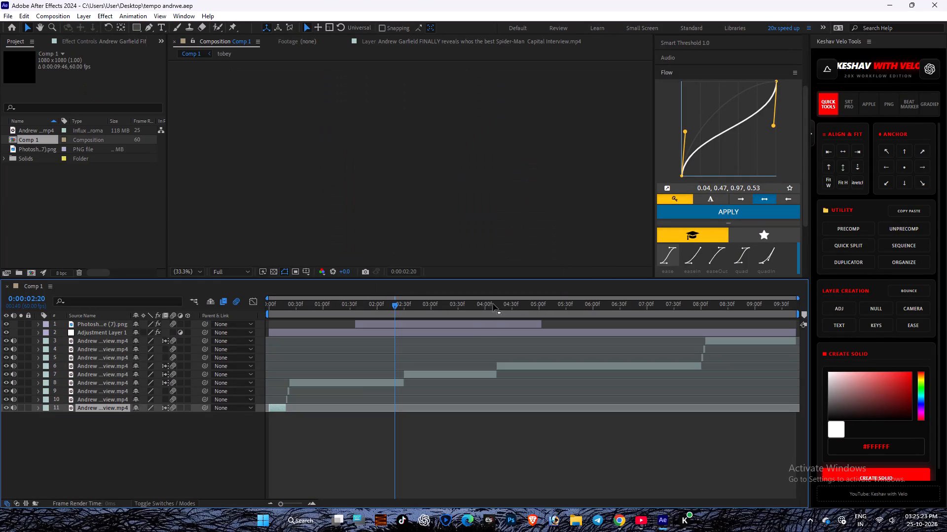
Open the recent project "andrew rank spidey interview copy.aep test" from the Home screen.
left_click(10, 29)
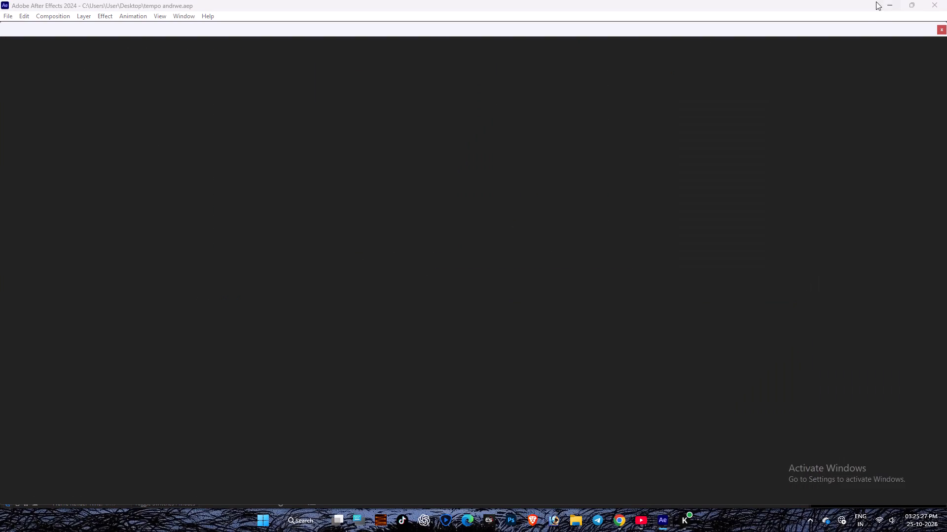
scroll(526, 324, "down", 5)
scroll(279, 464, "up", 1)
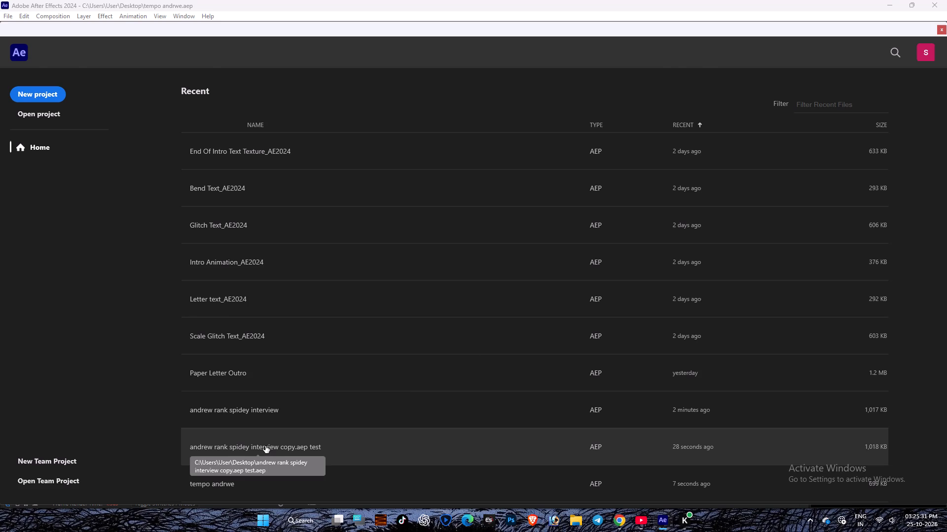
left_click(265, 446)
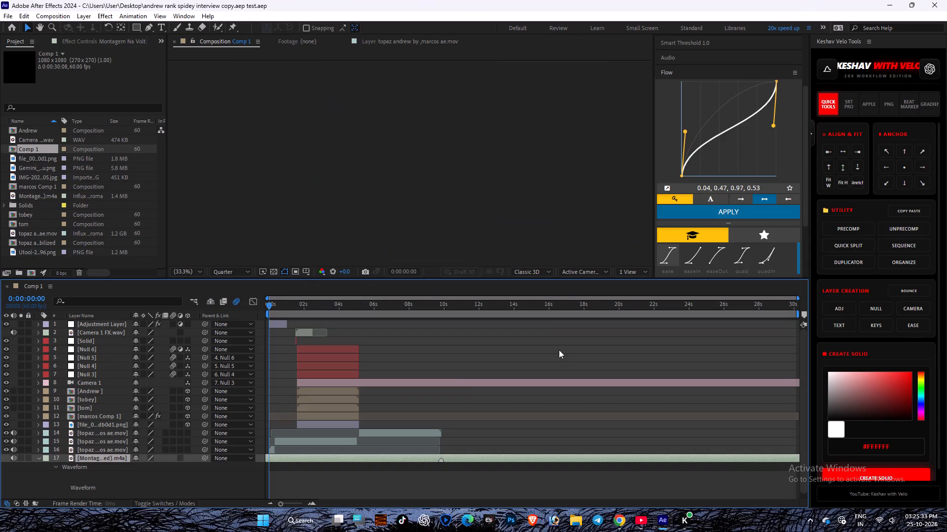
Scrub Comp 1 from the start through the Spider-Man segment and back to review the edit, stopping at 0:00:02:07.
left_click_drag(271, 303, 278, 303)
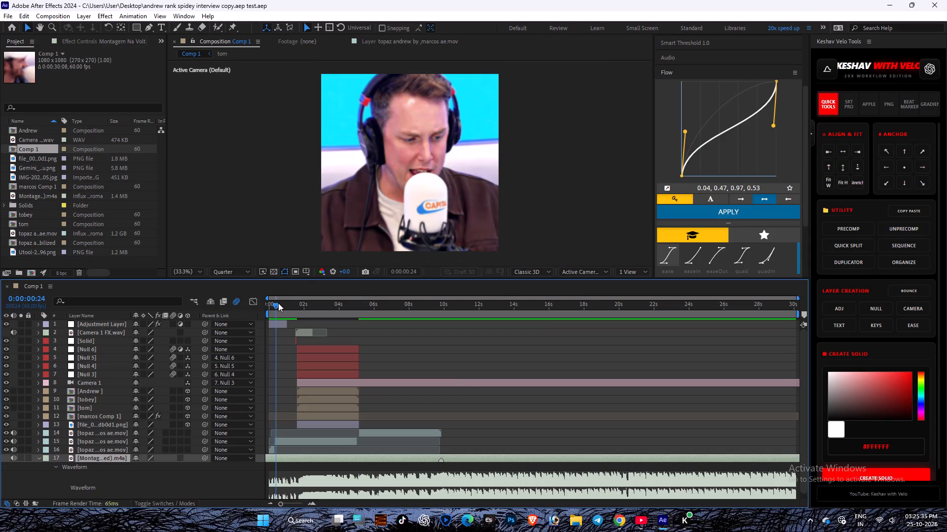
left_click_drag(278, 303, 298, 303)
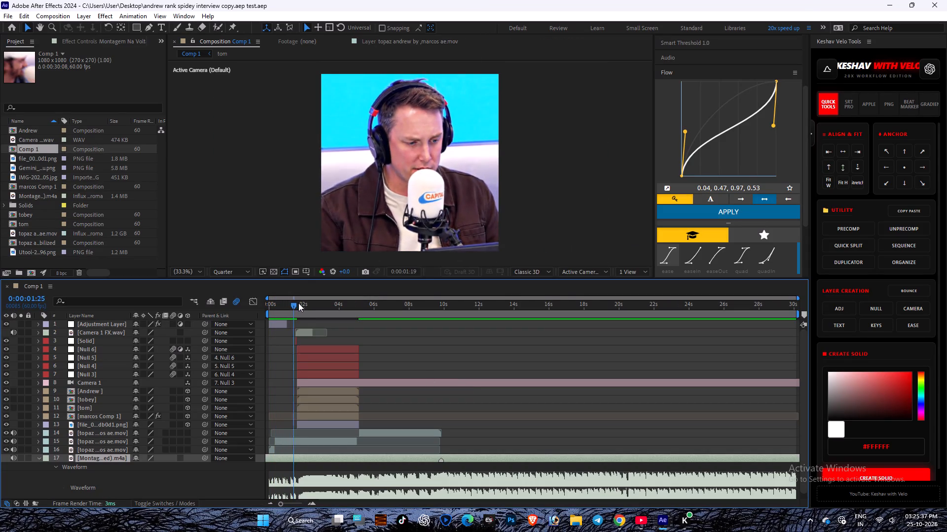
left_click_drag(298, 303, 334, 318)
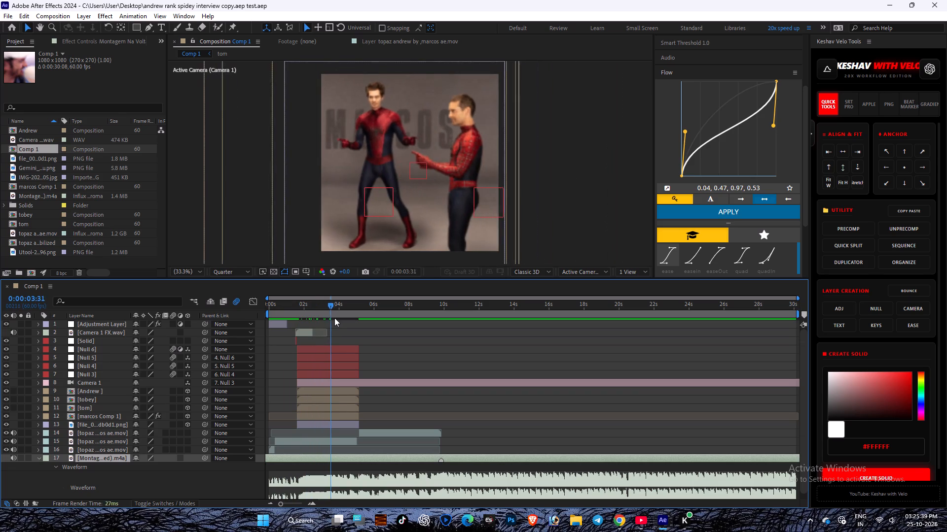
left_click_drag(334, 318, 330, 371)
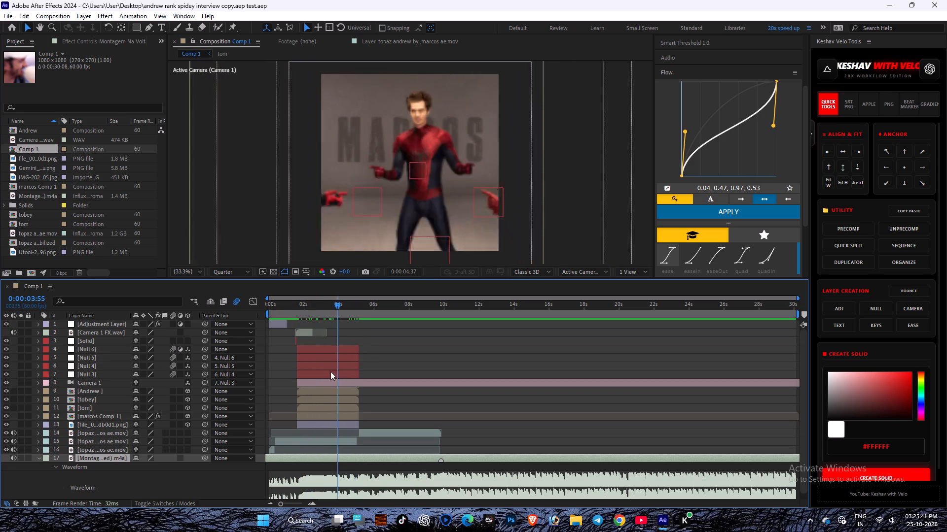
left_click_drag(330, 371, 319, 384)
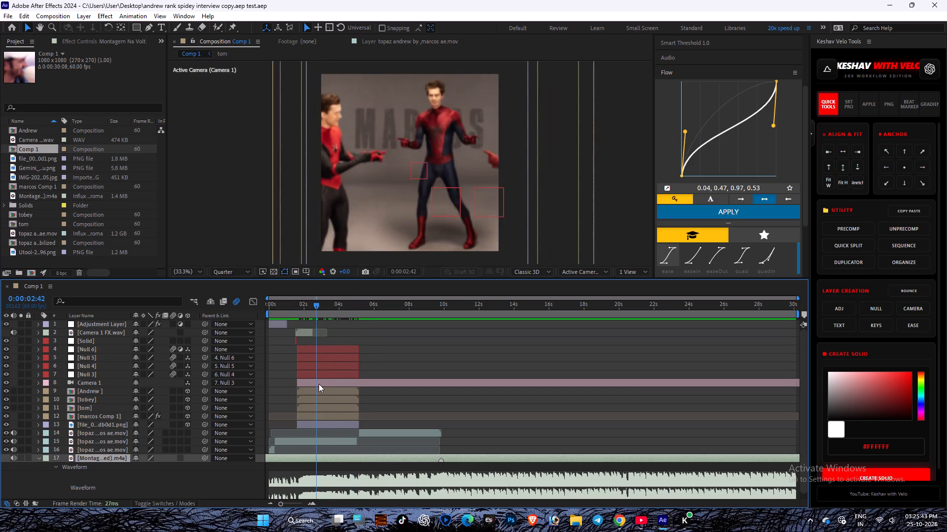
left_click_drag(319, 384, 290, 384)
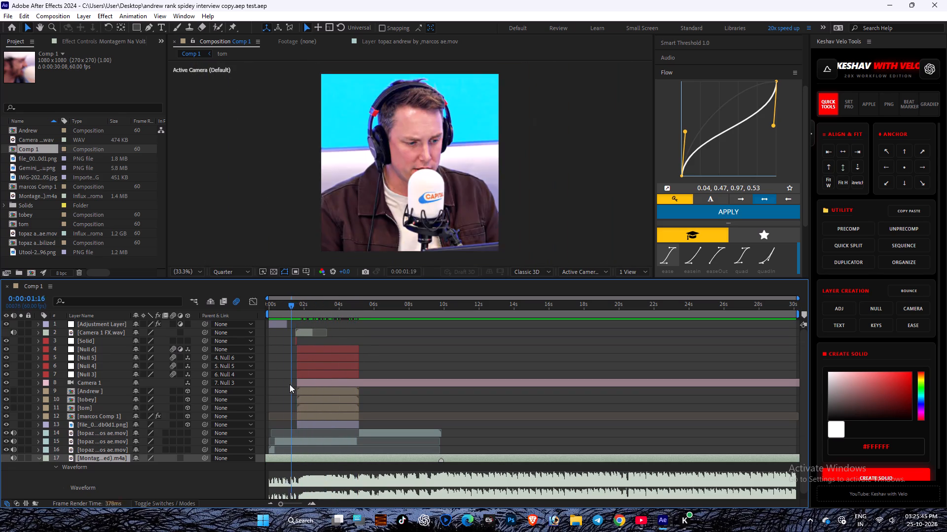
left_click_drag(290, 384, 308, 384)
scroll(319, 465, "up", 1)
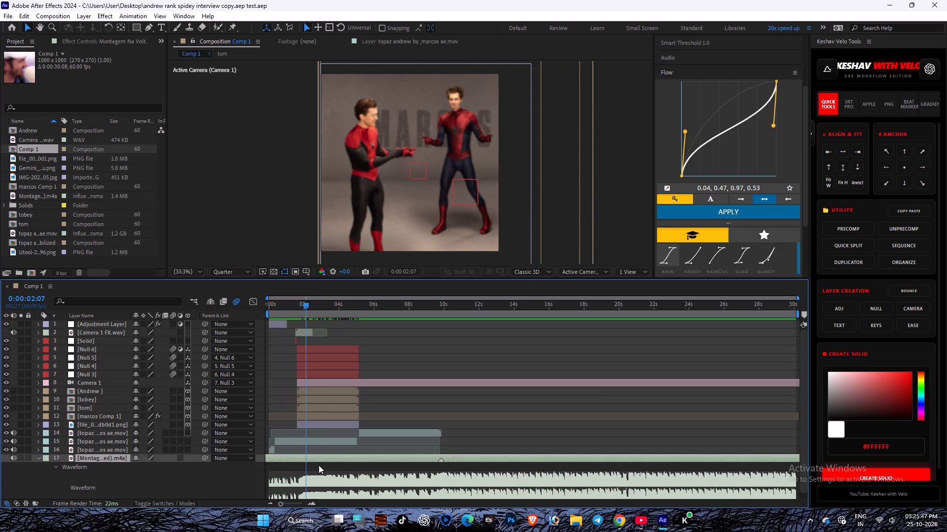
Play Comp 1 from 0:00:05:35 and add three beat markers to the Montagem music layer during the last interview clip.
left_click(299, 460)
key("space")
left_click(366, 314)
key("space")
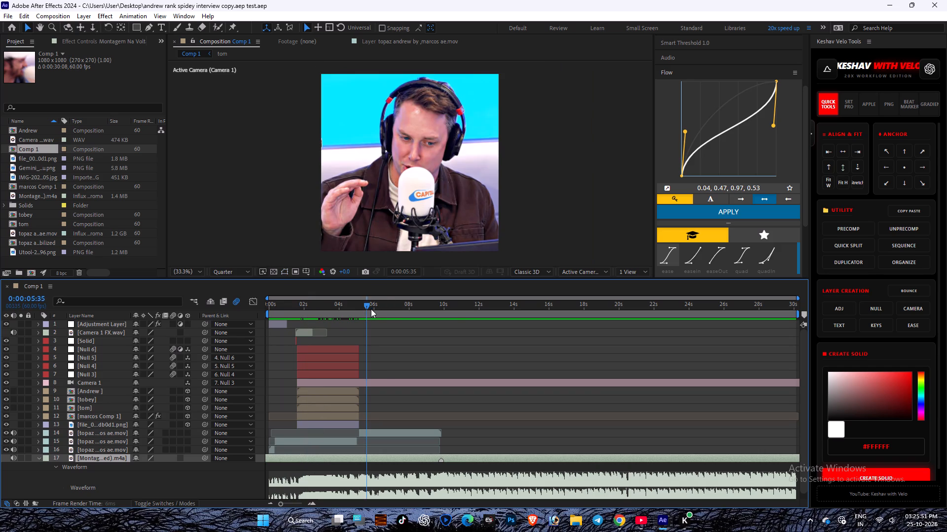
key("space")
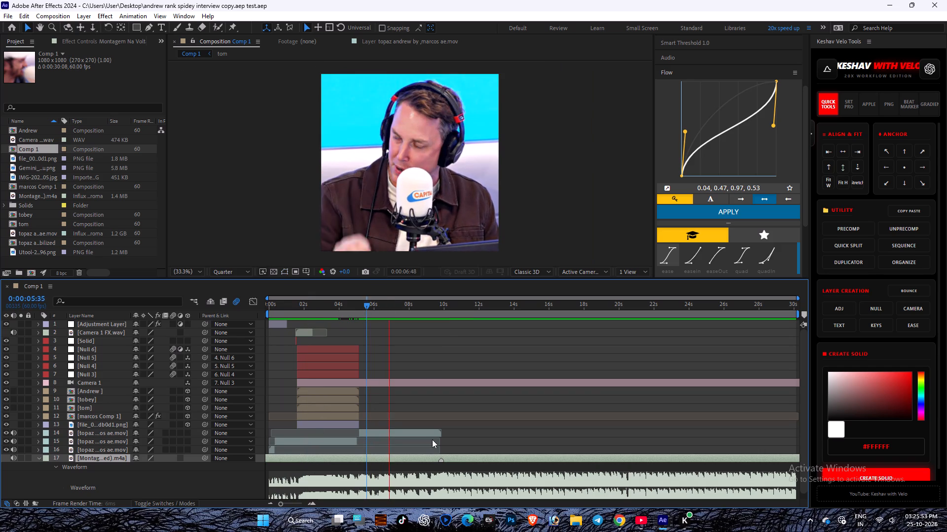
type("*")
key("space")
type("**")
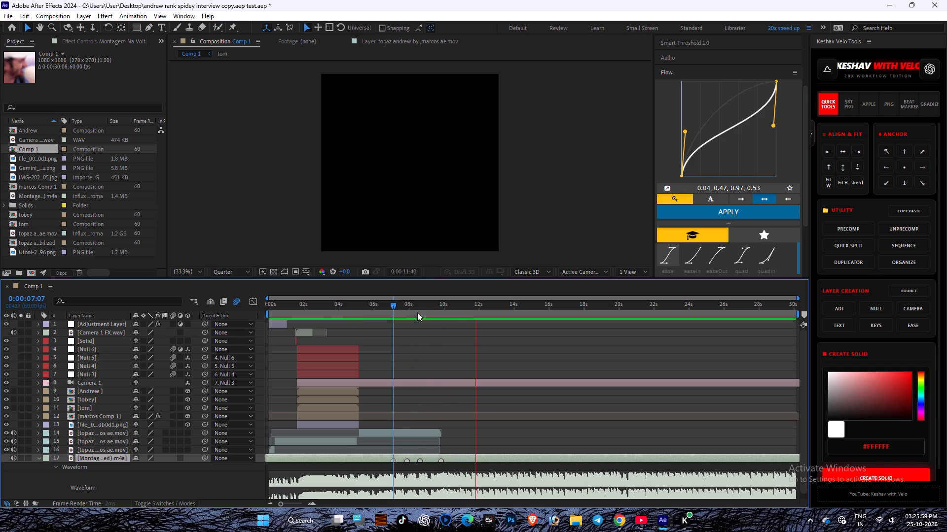
Scrub the last interview clip between about 0:00:08:09 and 0:00:09:55 to examine the cut from interviewer to guest.
left_click_drag(413, 308, 425, 308)
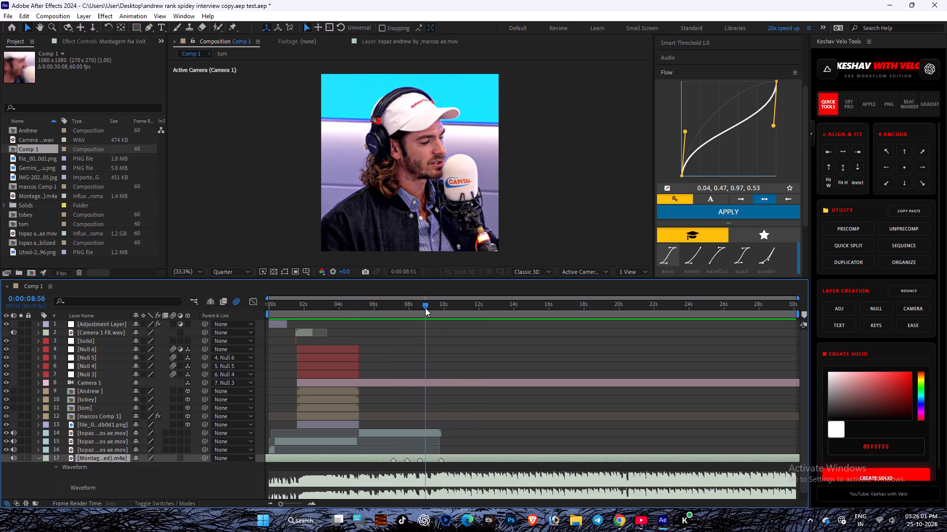
left_click_drag(425, 308, 415, 324)
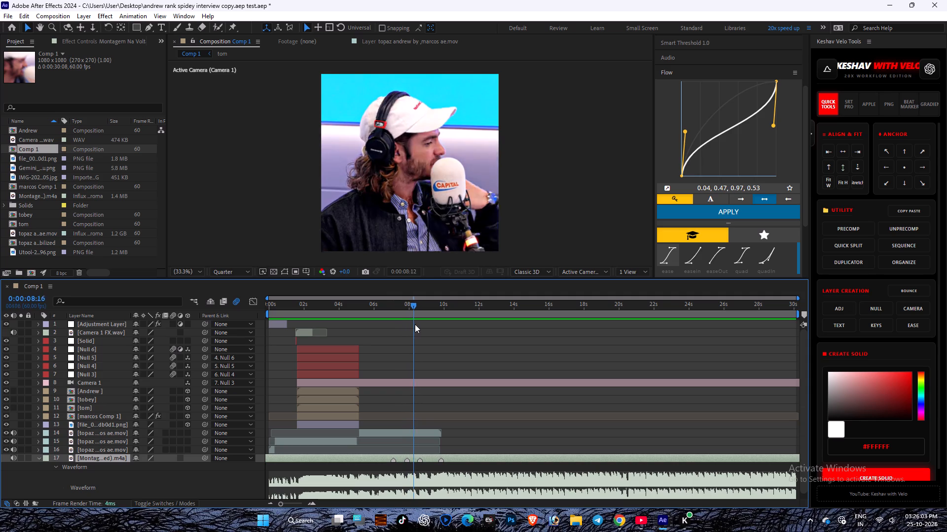
left_click_drag(415, 324, 415, 324)
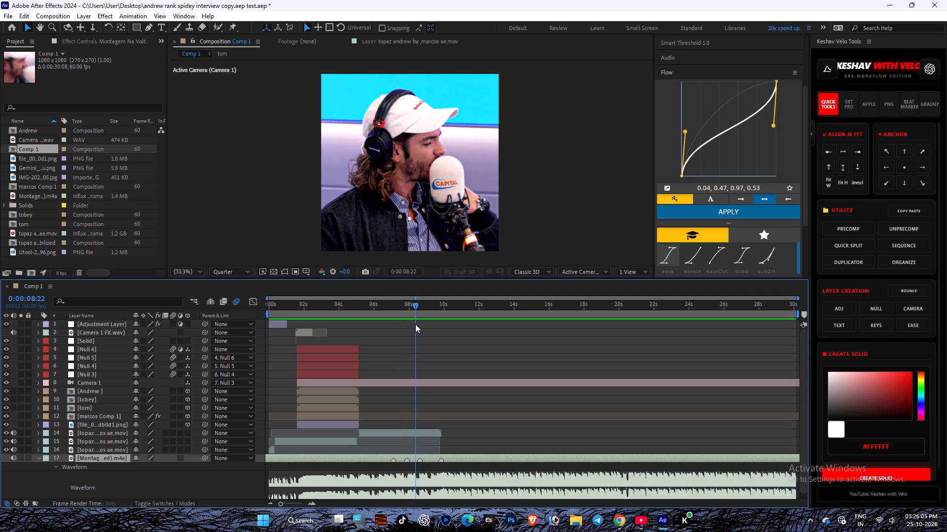
left_click_drag(415, 324, 421, 324)
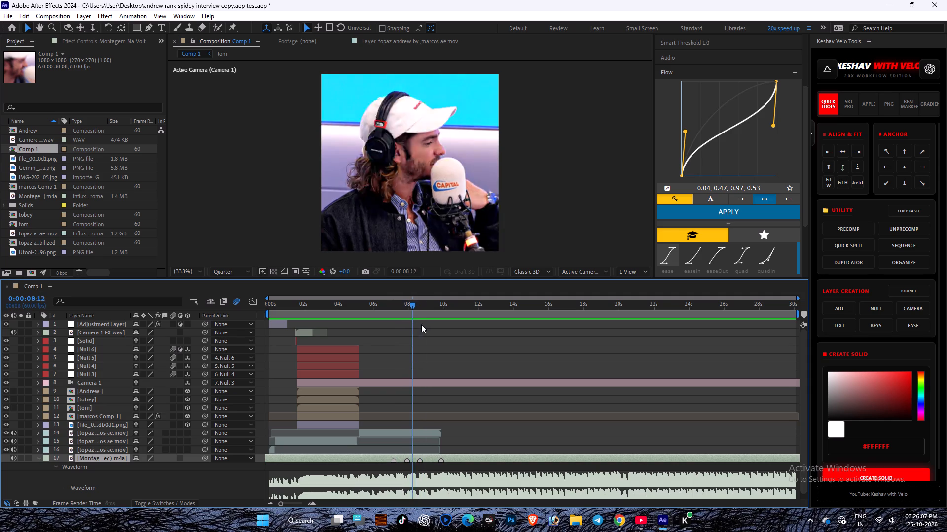
left_click_drag(421, 324, 442, 324)
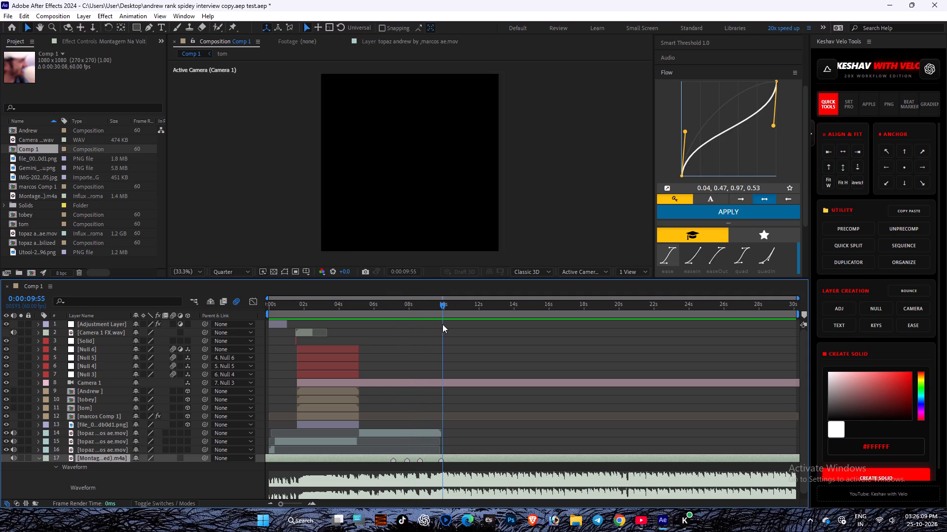
left_click_drag(442, 324, 418, 324)
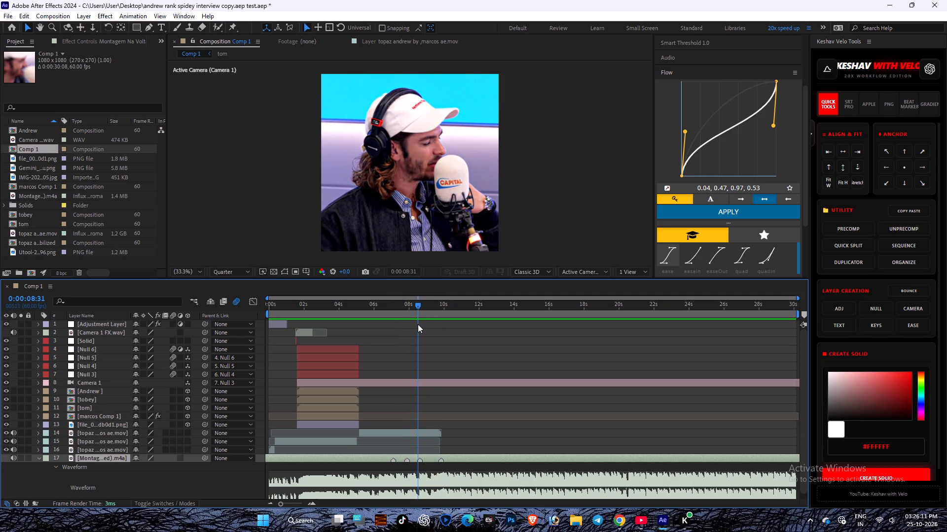
left_click_drag(418, 324, 410, 322)
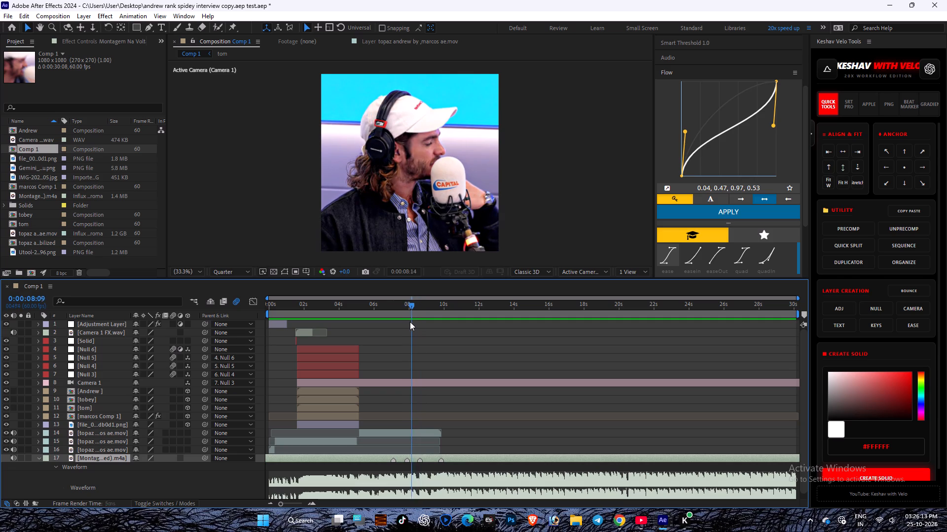
left_click_drag(410, 322, 412, 319)
Step through the last interview clip frame by frame to locate the first frame of the guest, stopping at 0:00:08:09.
key("Page_Up")
key("Page_Up")
key("Page_Up")
key("Page_Up")
key("Page_Up")
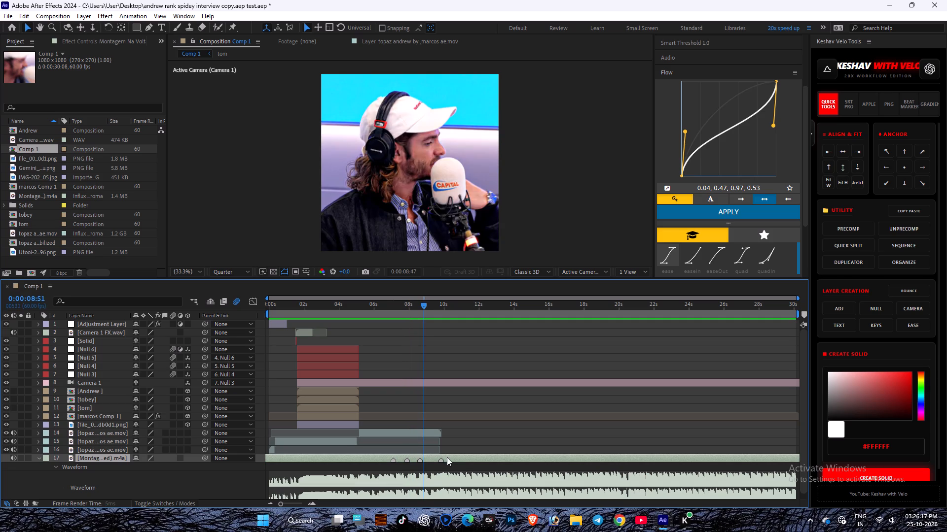
key("Page_Up")
key("Page_Up")
key("Page_Up")
key("Page_Up")
key("Page_Up")
key("Page_Up")
key("Page_Up")
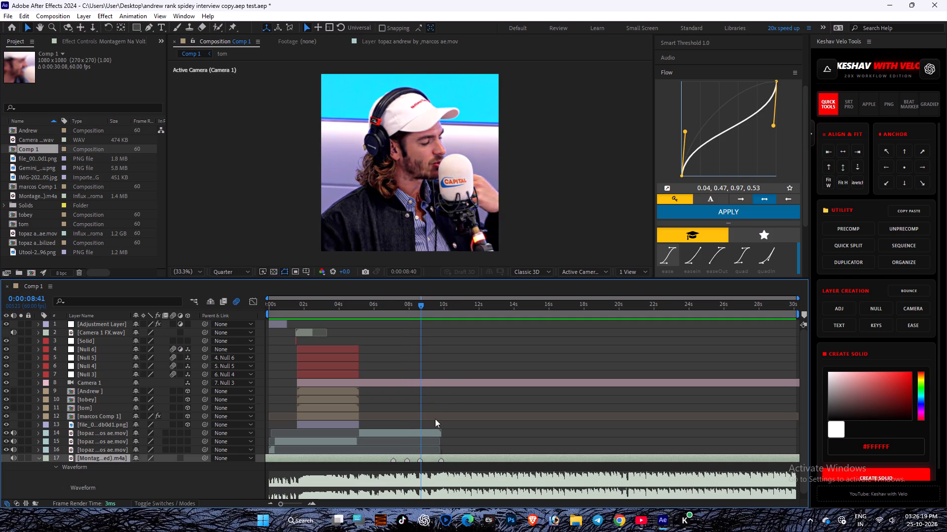
key("Page_Up")
key("Page_Up")
key("Page_Up")
key("Page_Up")
key("Page_Up")
key("Page_Up")
key("Page_Up")
key("Page_Up")
key("Page_Up")
key("Page_Up")
key("Page_Up")
key("Page_Up")
key("Page_Up")
key("Page_Up")
key("Page_Up")
key("Page_Up")
key("Page_Up")
key("Page_Up")
key("Page_Up")
key("Page_Up")
key("Page_Up")
key("Page_Up")
key("Page_Up")
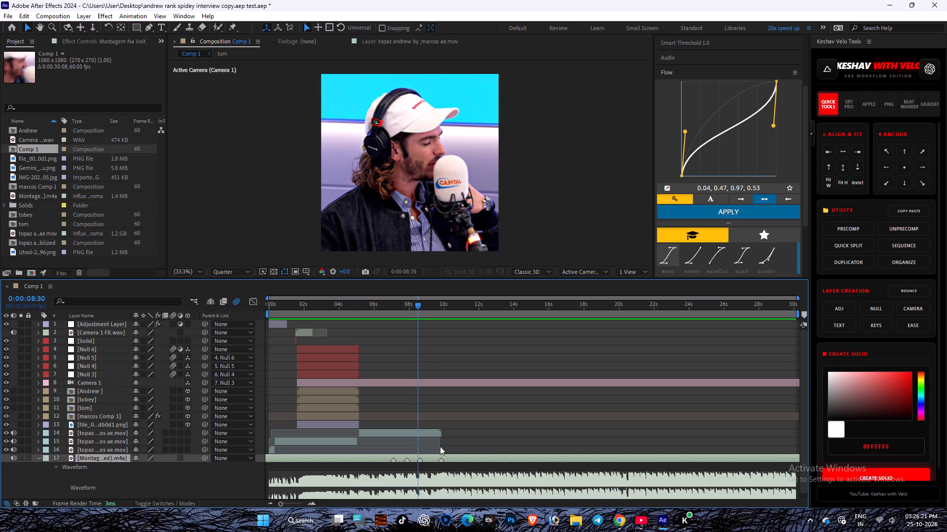
key("Page_Up")
key("Page_Up")
key("Page_Up")
key("Page_Up")
key("Page_Up")
key("Page_Up")
key("Page_Up")
key("Page_Up")
key("Page_Up")
key("Page_Up")
key("Page_Up")
key("Page_Up")
key("Page_Up")
key("Page_Up")
key("Page_Up")
key("Page_Up")
key("Page_Up")
key("Page_Up")
key("Page_Up")
key("Page_Up")
key("Page_Up")
key("Page_Up")
key("Page_Up")
key("Page_Up")
key("Page_Up")
key("Page_Up")
key("Page_Up")
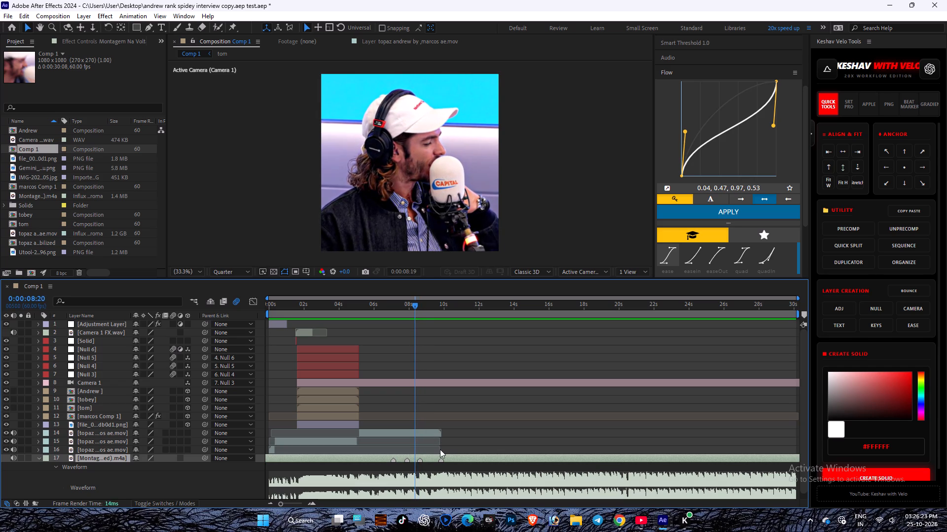
key("Page_Up")
key("Page_Up")
key("Page_Up")
key("Page_Up")
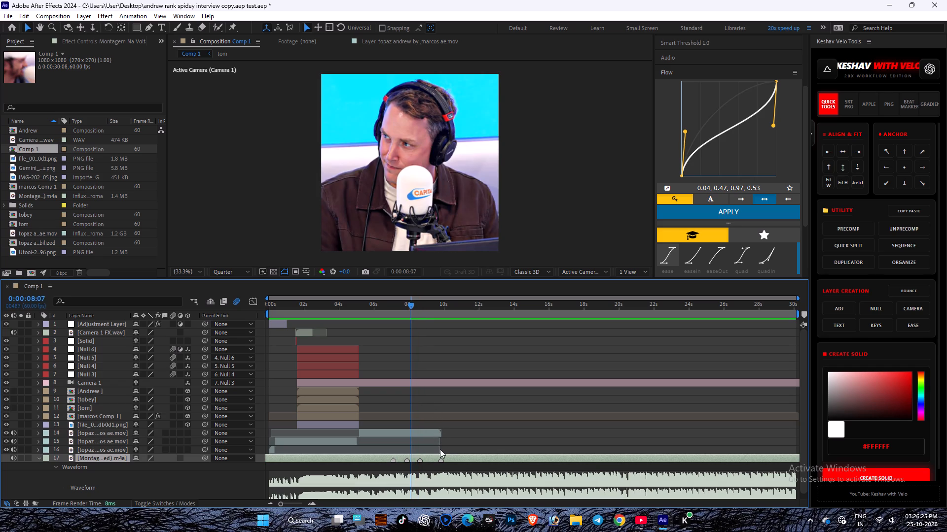
key("Page_Down")
key("Page_Down")
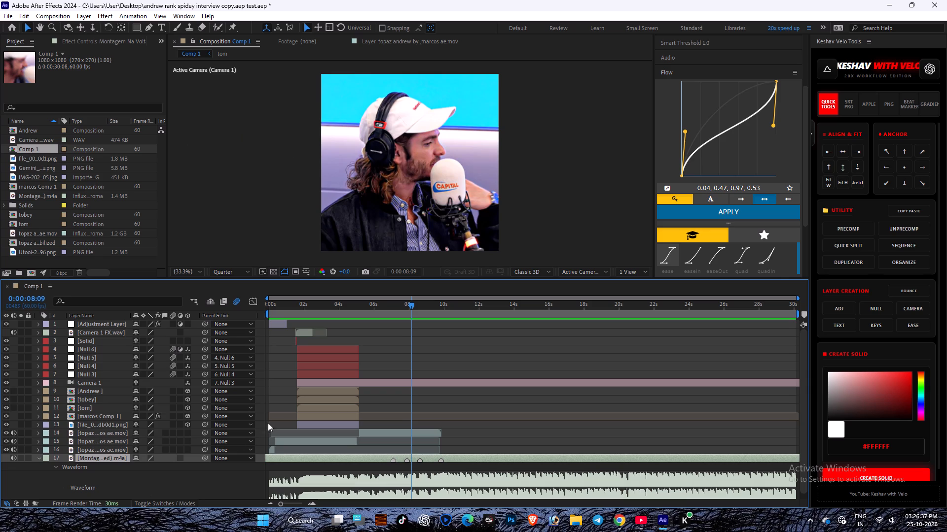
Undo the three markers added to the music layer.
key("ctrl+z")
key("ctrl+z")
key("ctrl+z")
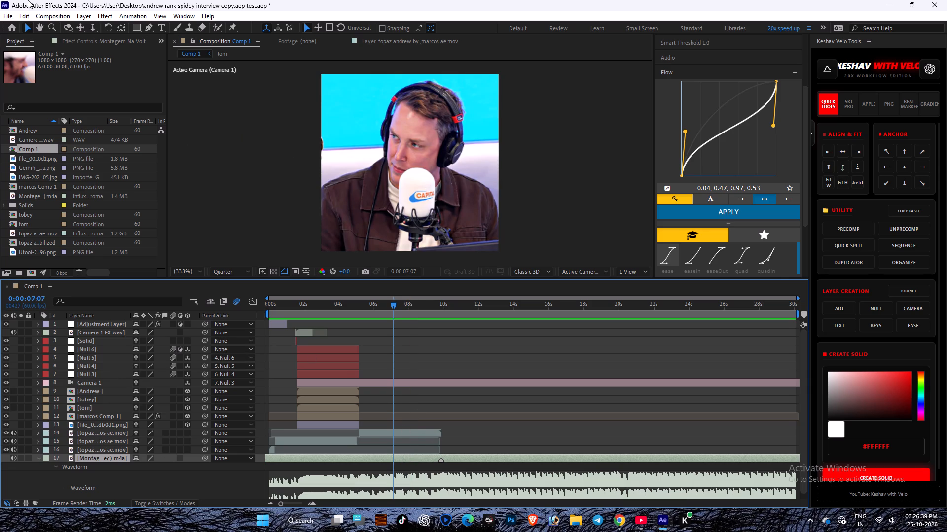
Return to 0:00:00:00 and shift layers 2 to 13, Camera 1 FX.wav through the file PNG, together to start at about 4.5 seconds.
left_click(502, 353)
left_click_drag(404, 308, 332, 314)
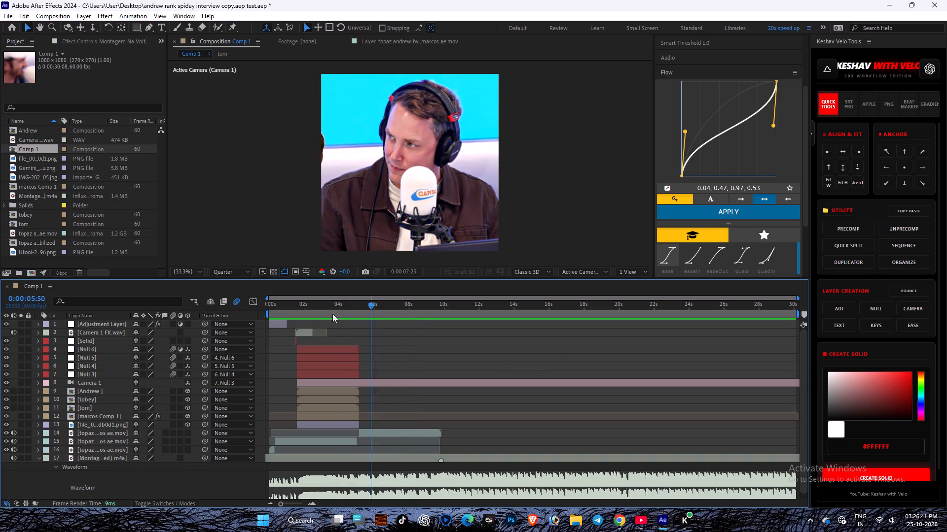
left_click_drag(332, 314, 254, 403)
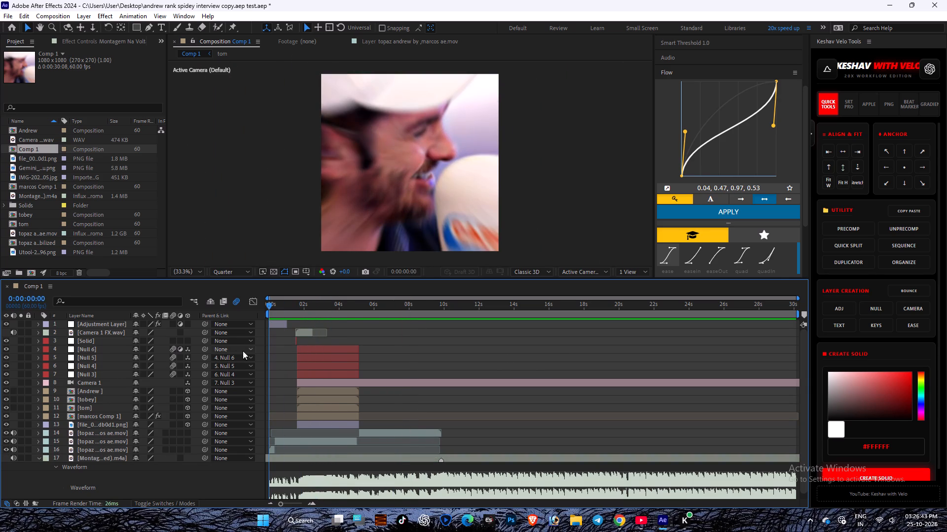
left_click(92, 331)
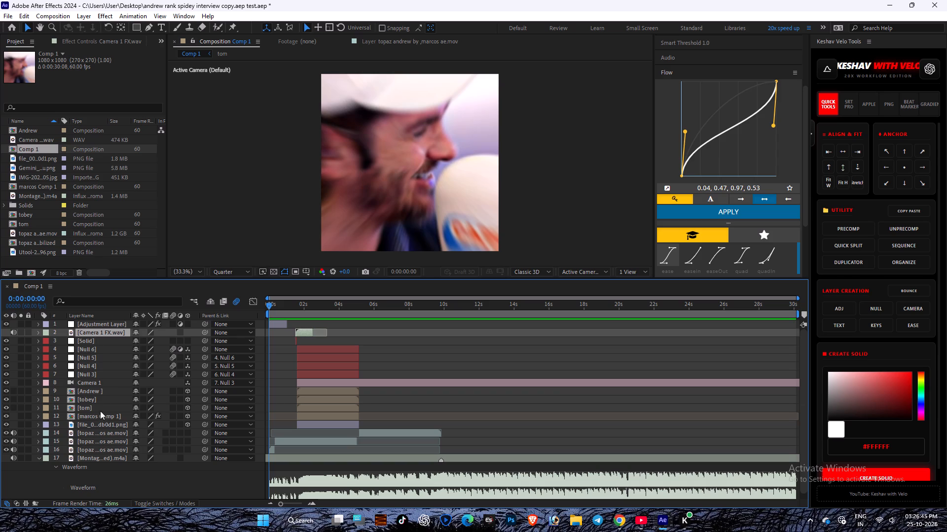
left_click(100, 419, "shift")
left_click(100, 424, "shift")
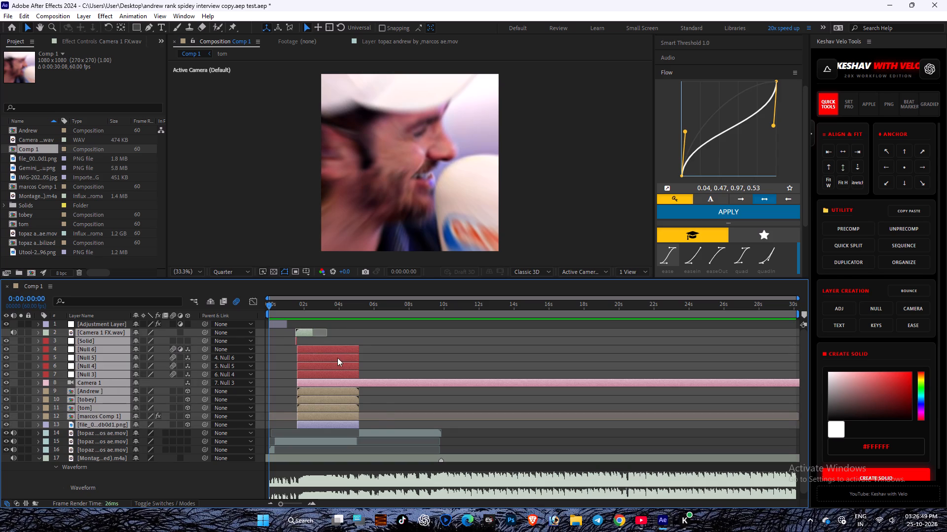
left_click_drag(337, 358, 393, 342)
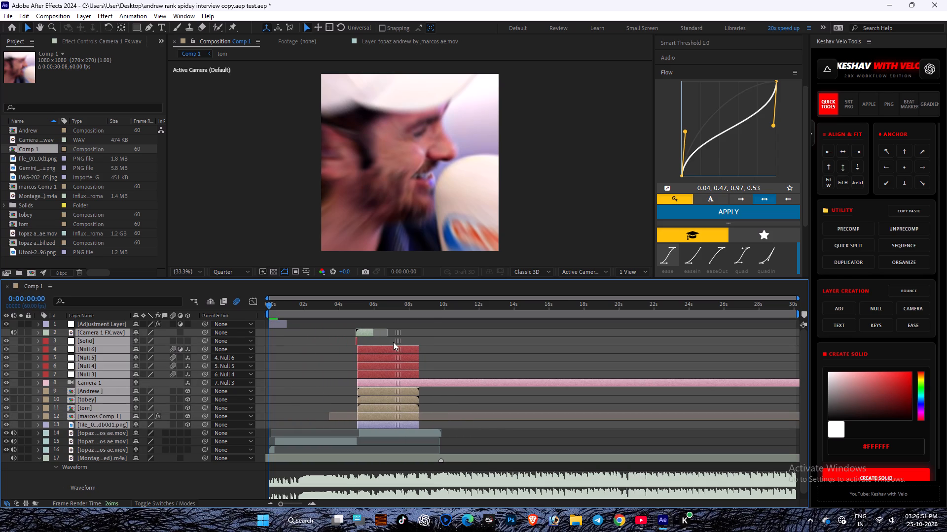
left_click_drag(393, 342, 389, 354)
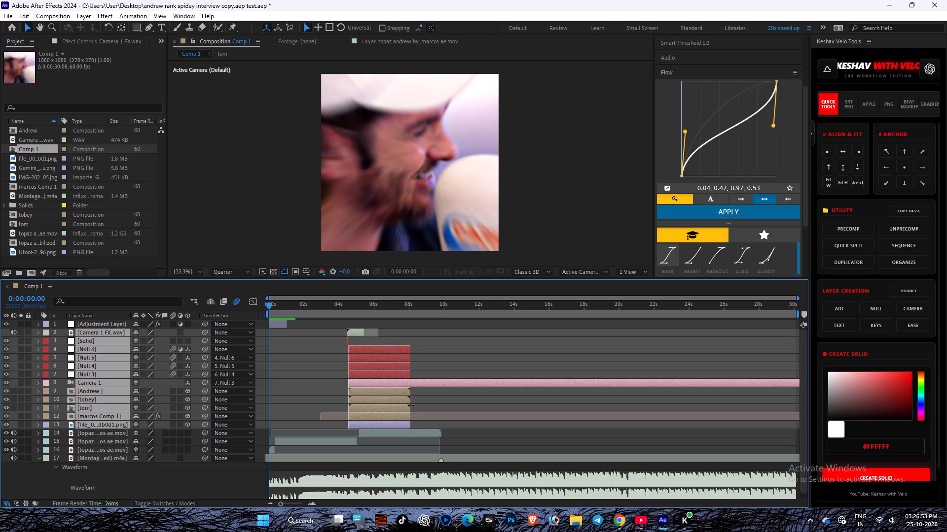
Locate the interviewer-to-guest cut in the last interview clip on layer 14 and split that clip at 0:00:08:04.
double_click(418, 434)
left_click_drag(410, 306, 415, 335)
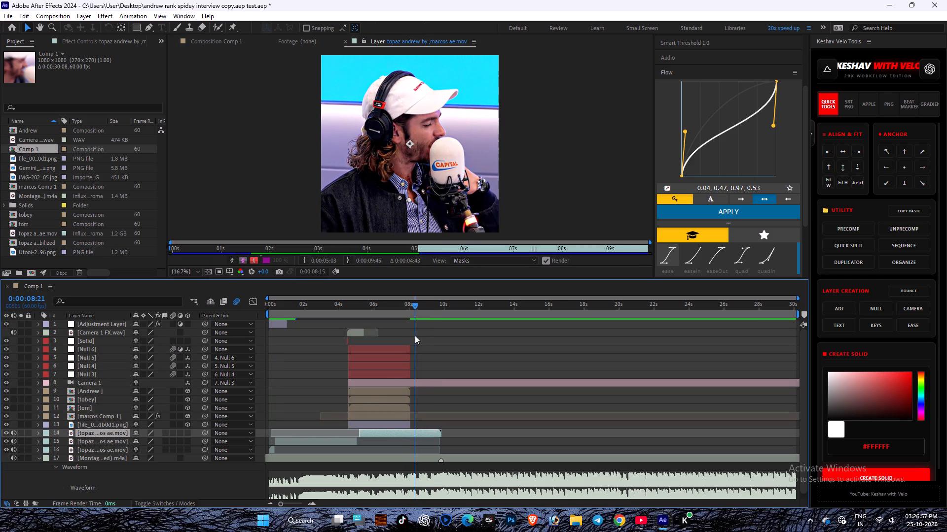
left_click_drag(415, 335, 410, 343)
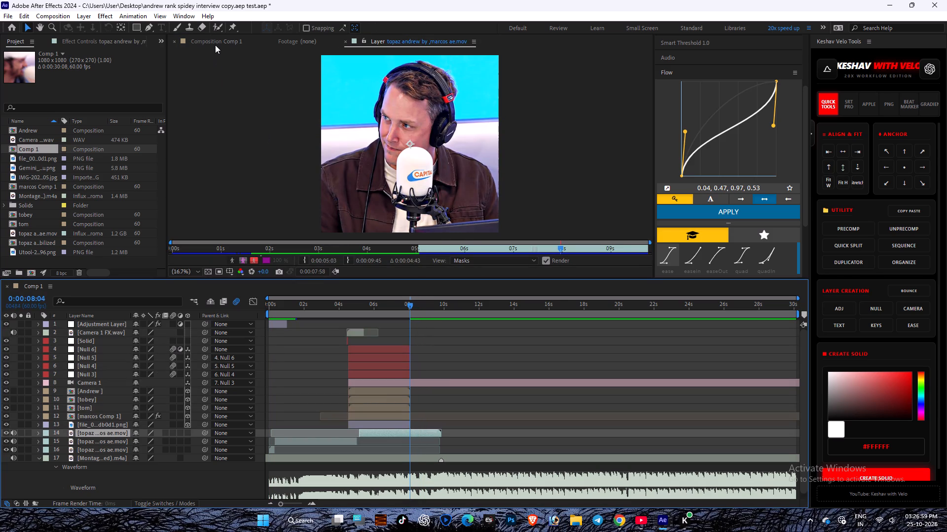
left_click(215, 45)
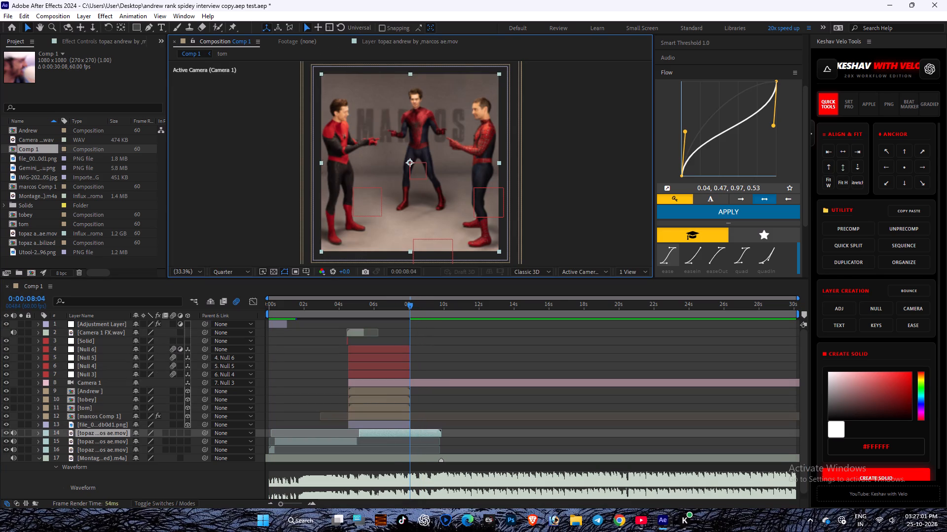
key("ctrl+shift+d")
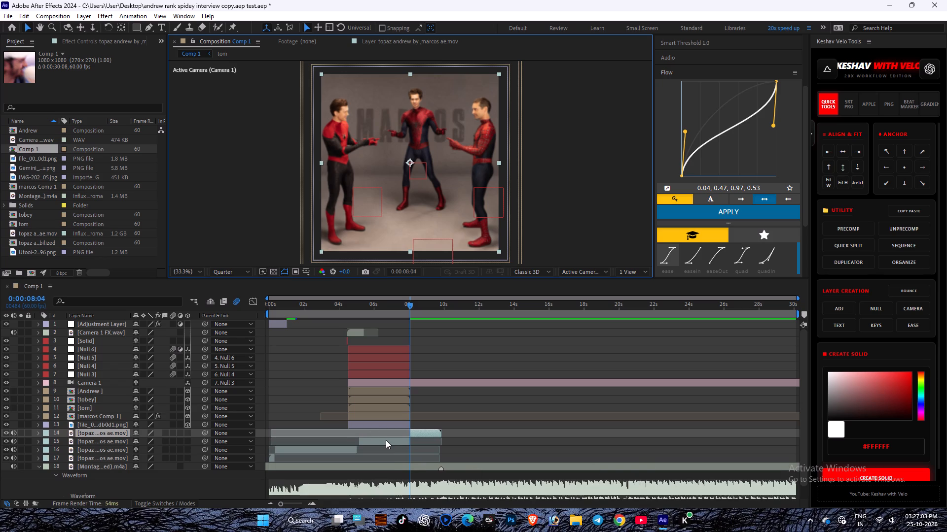
Move the split-off interviewer part on layer 15 earlier to start at about 0:00:01:36 and end at the Spider-Man segment, and preview it.
left_click_drag(388, 440, 335, 442)
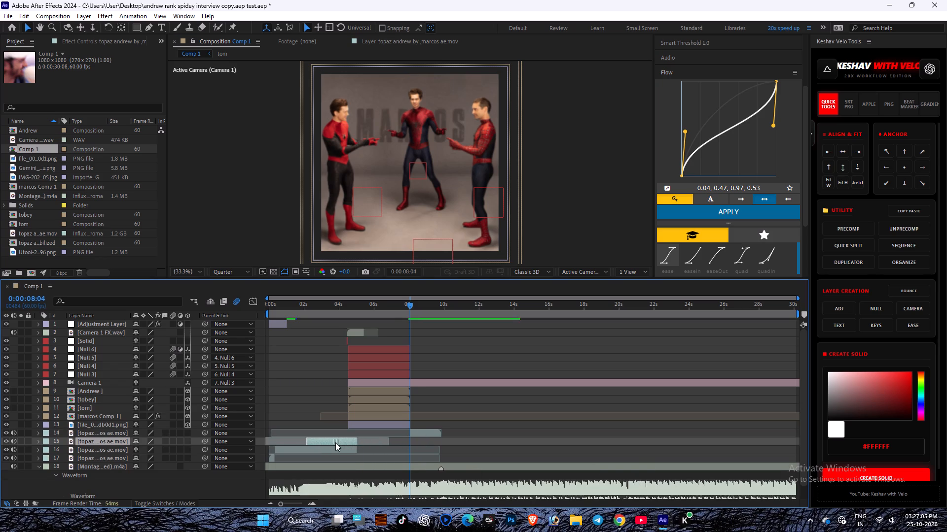
left_click_drag(335, 442, 328, 442)
left_click_drag(289, 304, 295, 309)
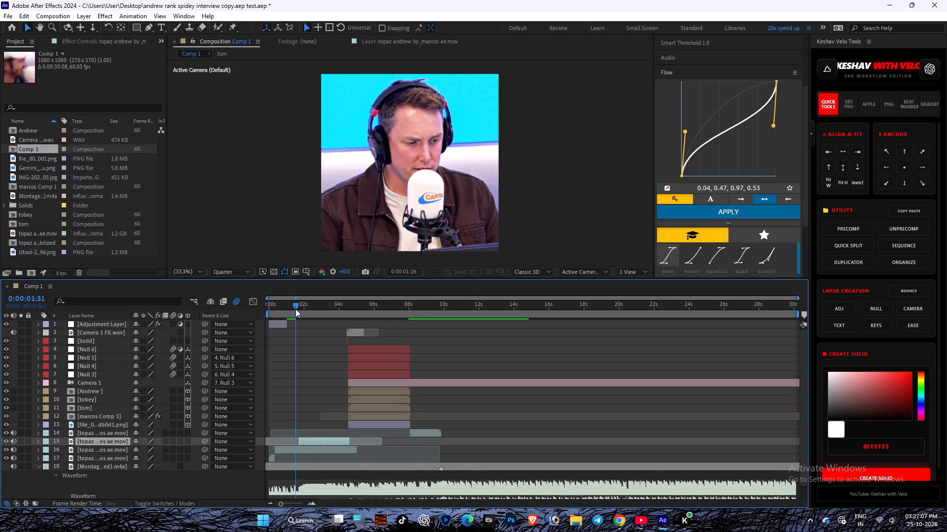
left_click_drag(295, 309, 297, 312)
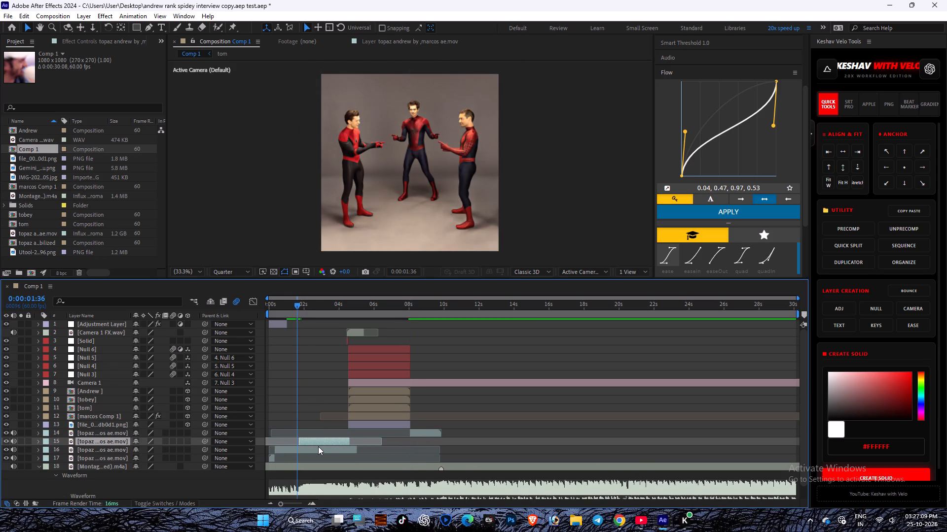
left_click(306, 442)
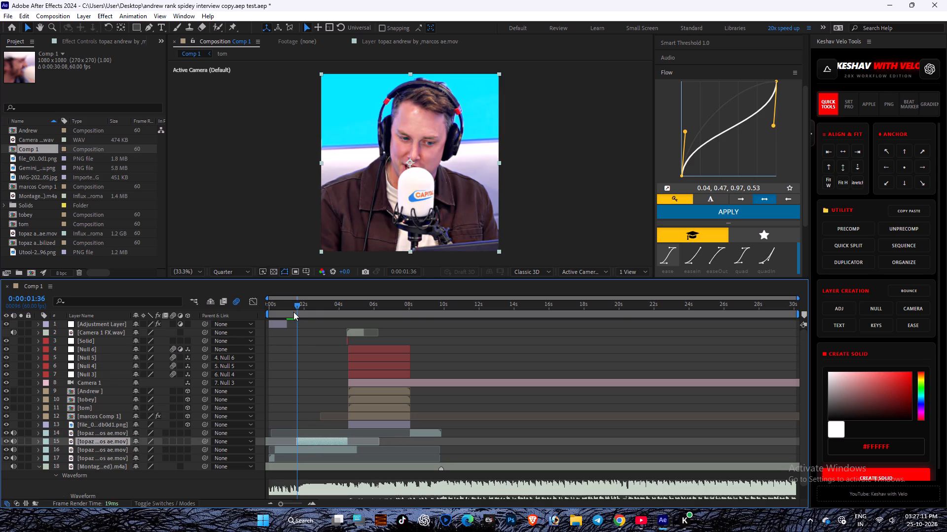
left_click_drag(293, 312, 282, 314)
key("space")
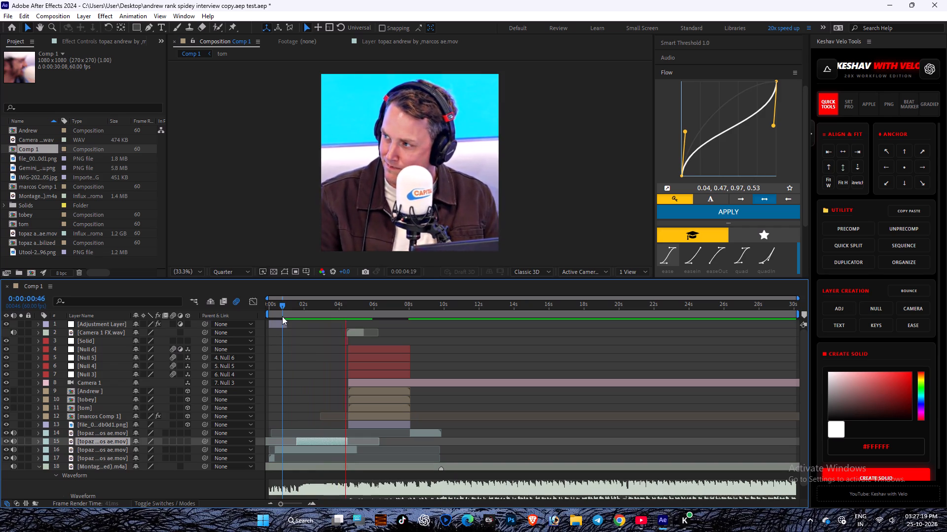
key("space")
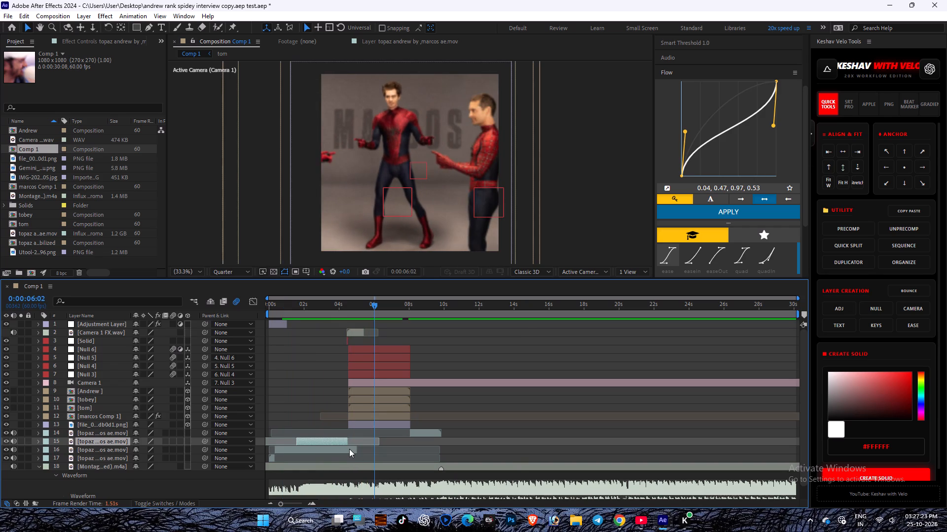
Duplicate the interview clip on layer 16 and shift the copy later so it ends with the Spider-Man segment at about 8 seconds.
left_click(349, 449)
key("ctrl+d")
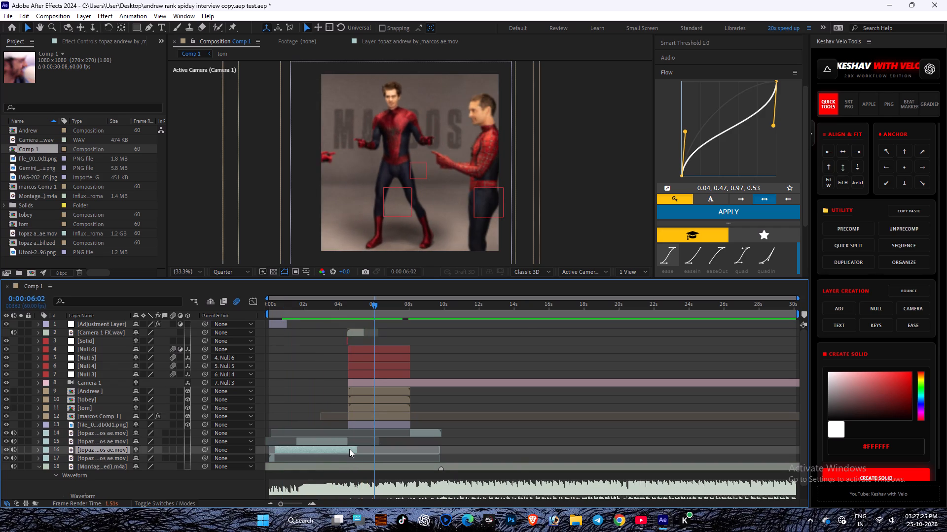
left_click_drag(318, 452, 374, 449)
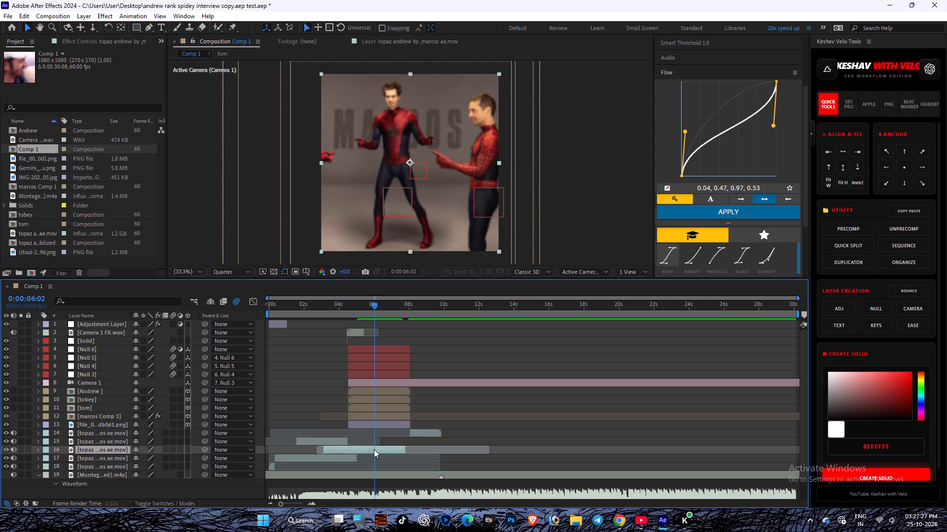
left_click_drag(374, 449, 376, 449)
Split the duplicated interview clip at 0:00:04:32, where the Spider-Man segment starts, and delete the part before it.
left_click_drag(369, 303, 368, 303)
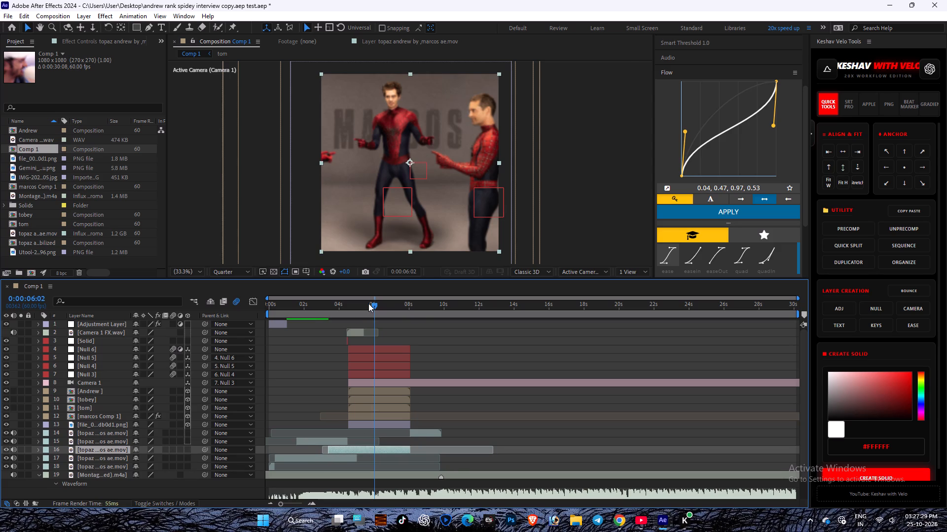
left_click_drag(368, 303, 344, 311)
left_click(353, 309)
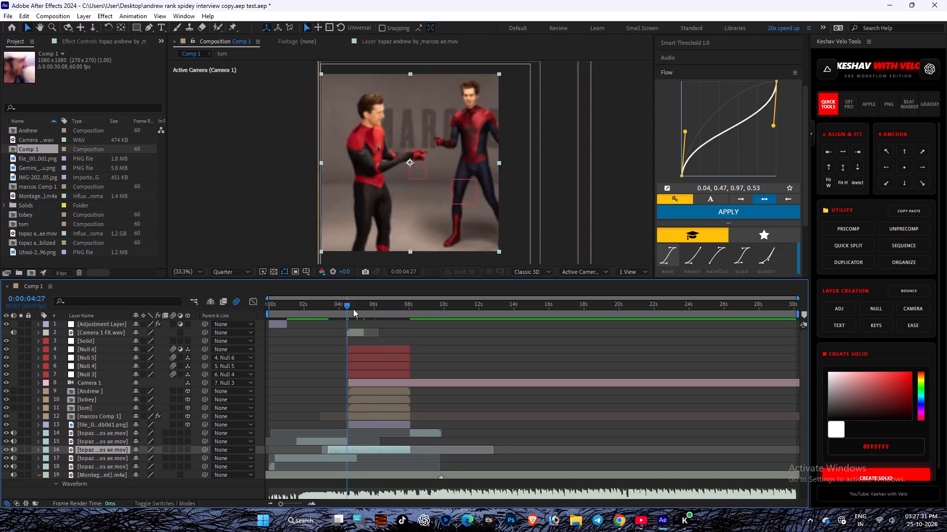
key("ctrl+shift+d")
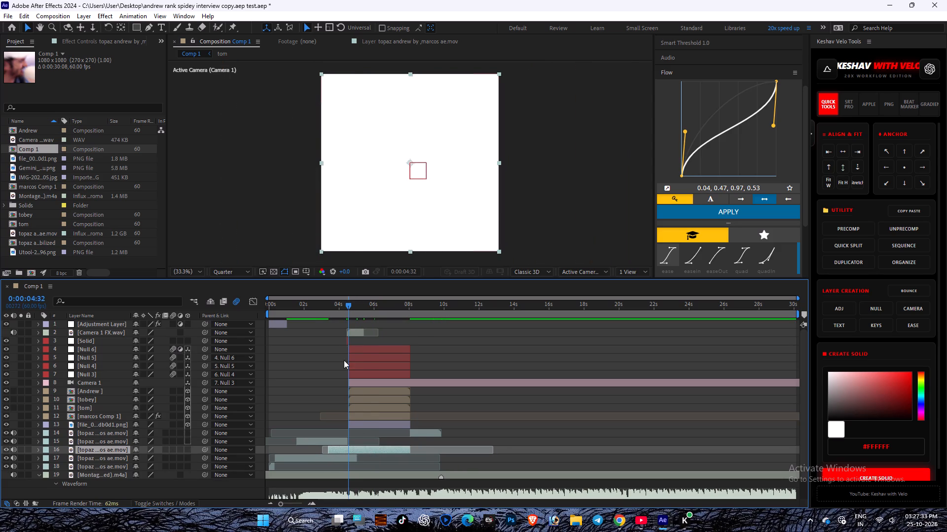
left_click(338, 455)
key("Delete")
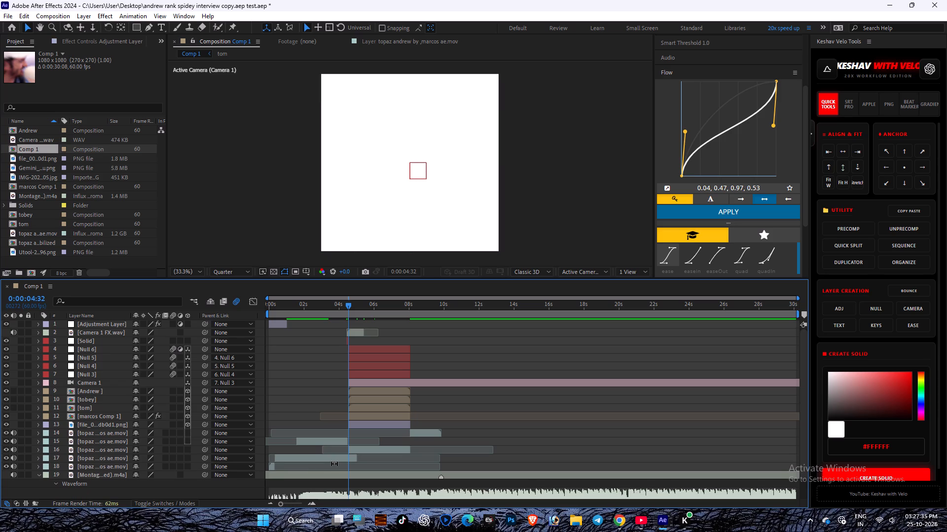
Split the original interview clip on layer 17 at 0:00:01:35 and delete the part after it.
left_click(326, 457)
left_click_drag(318, 309, 303, 309)
key("ctrl+shift+d")
key("Delete")
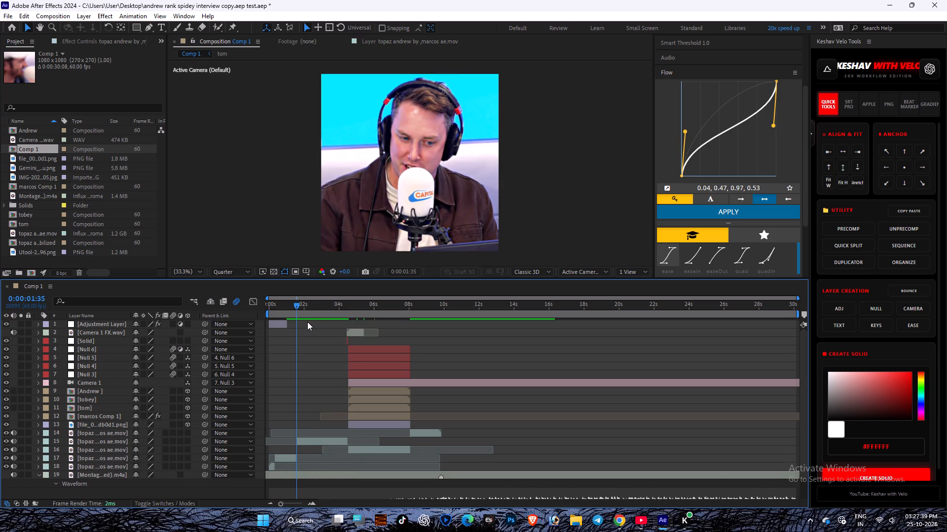
Start a preview from 0:00:00:00 and save the project.
left_click_drag(310, 310, 149, 299)
key("space")
key("ctrl+s")
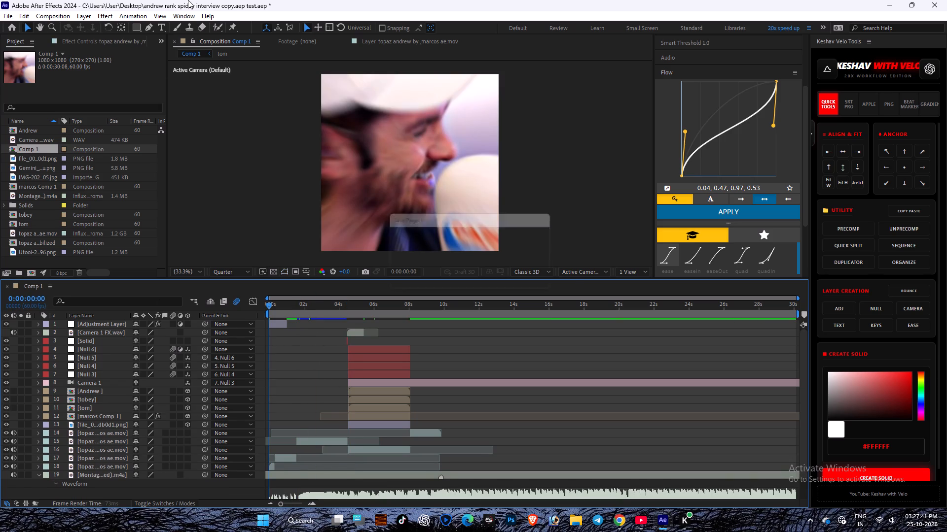
Hide the adjustment layer on layer 1, preview from 0:00:00:34, and save the project.
left_click(4, 322)
left_click(403, 328)
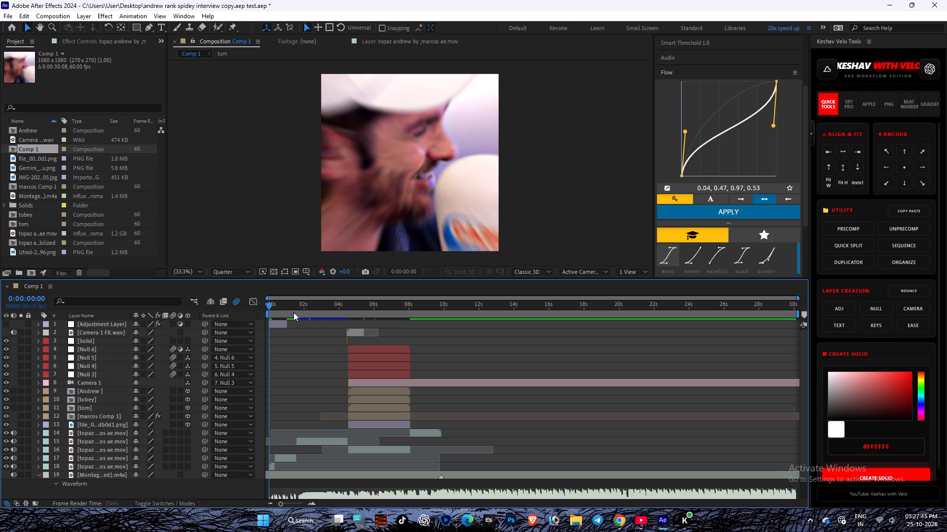
left_click_drag(289, 307, 279, 324)
key("space")
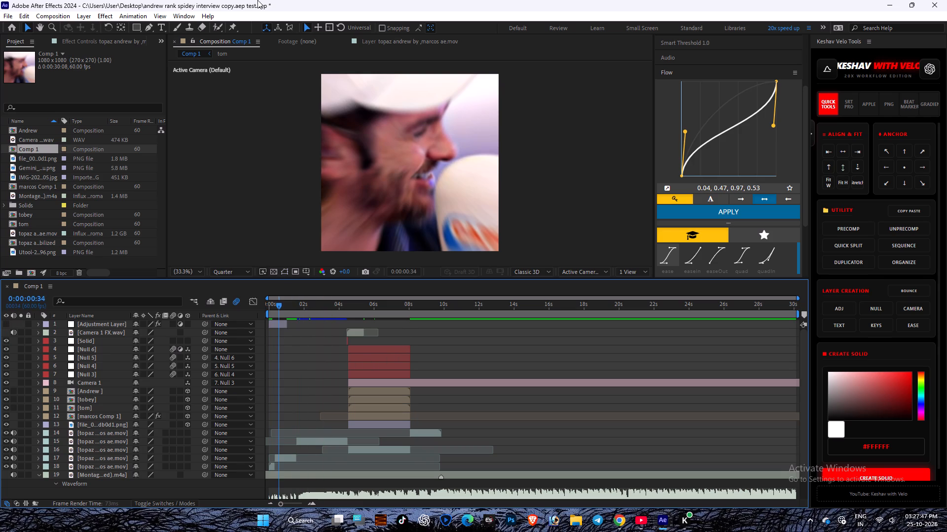
key("ctrl+s")
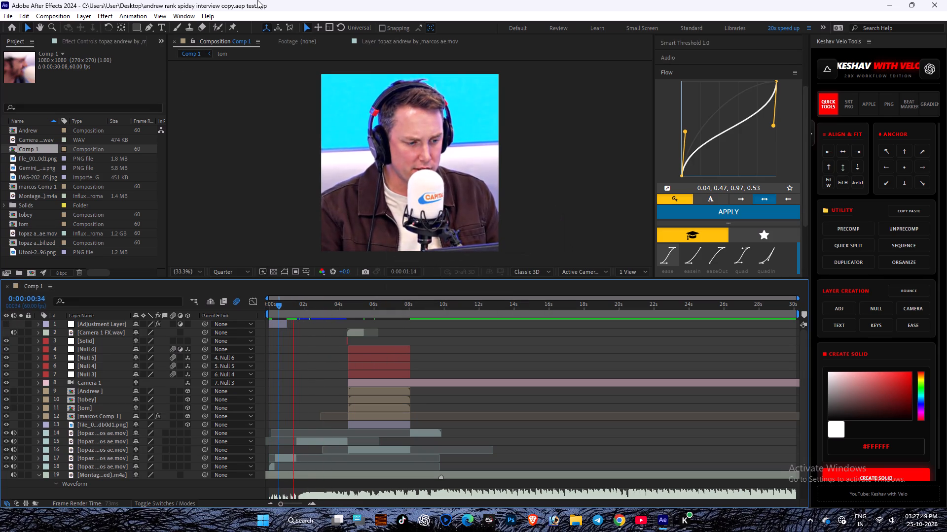
Play the edit in short stretches from about 0:00:02:06 through the Spider-Man segment to the final guest clip, checking picture and cuts.
key("space")
key("space")
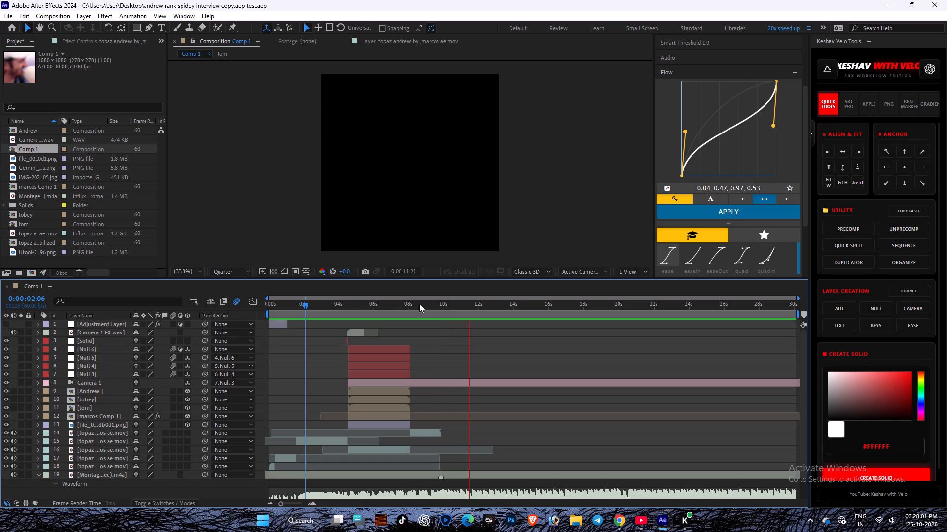
left_click_drag(397, 303, 314, 303)
key("space")
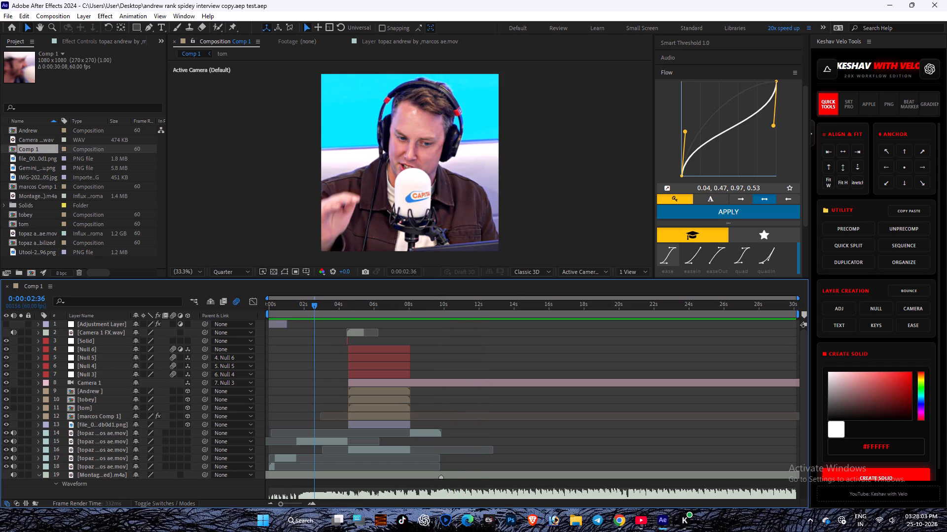
key("space")
key("space")
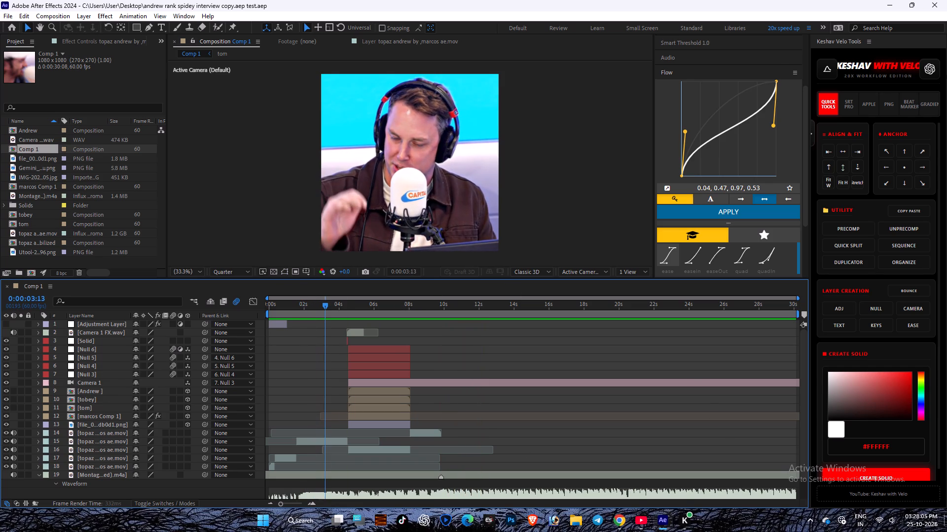
key("space")
key("space")
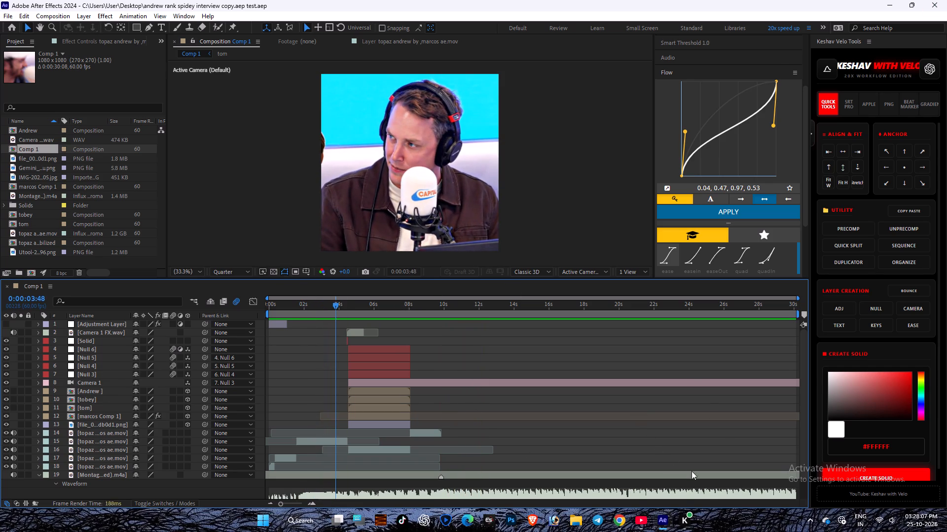
key("space")
key("space")
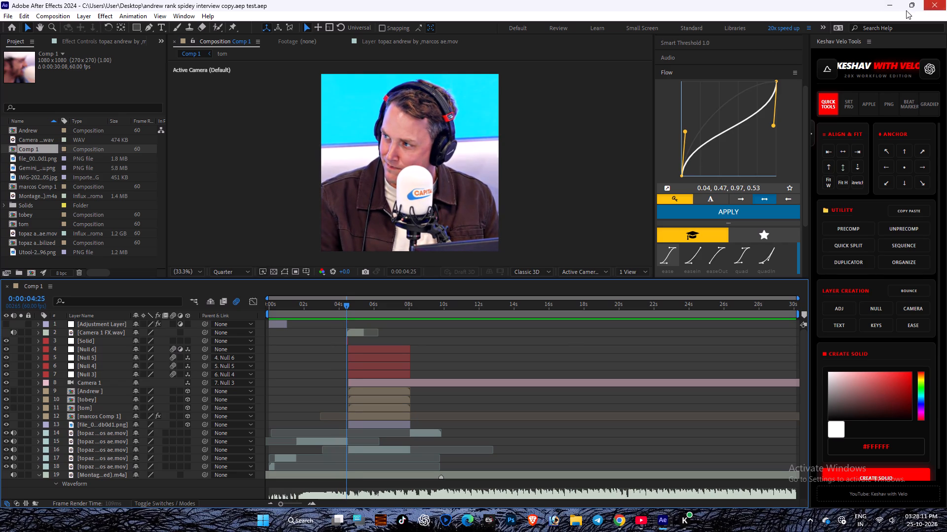
key("space")
key("space")
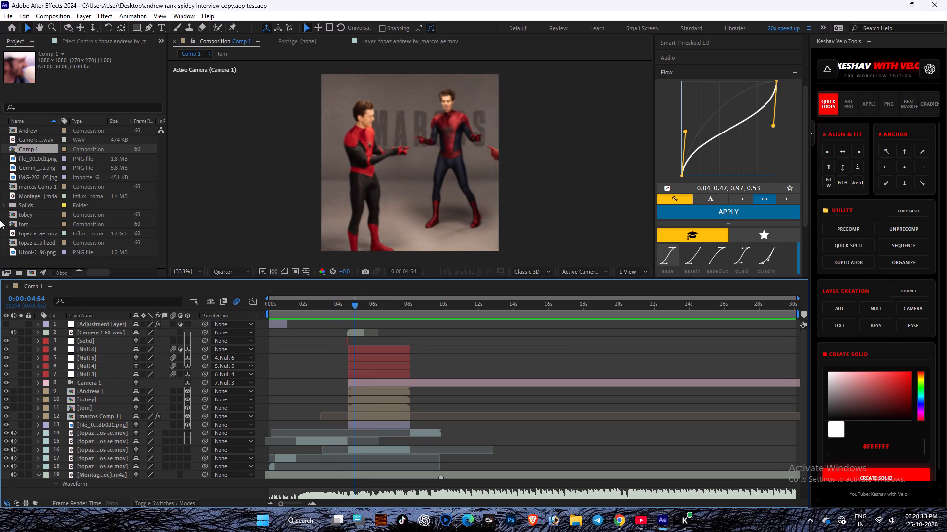
key("space")
key("space")
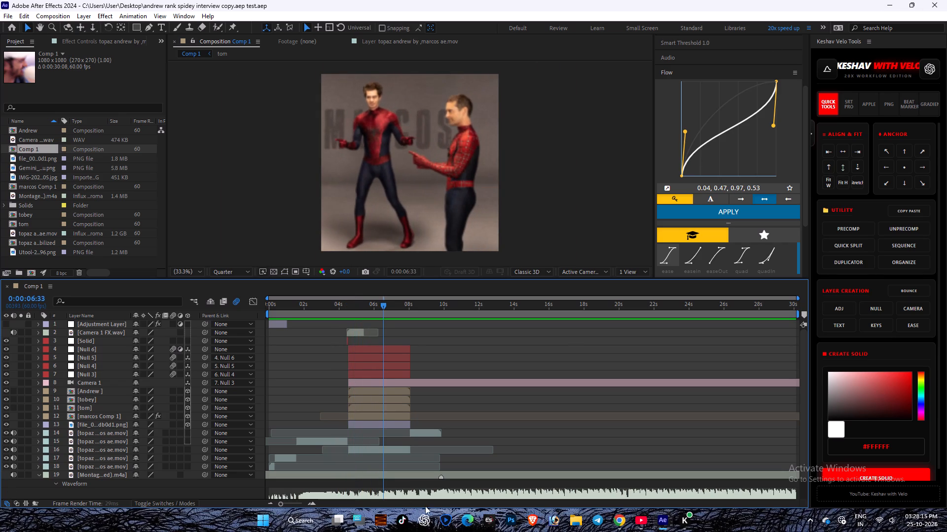
key("space")
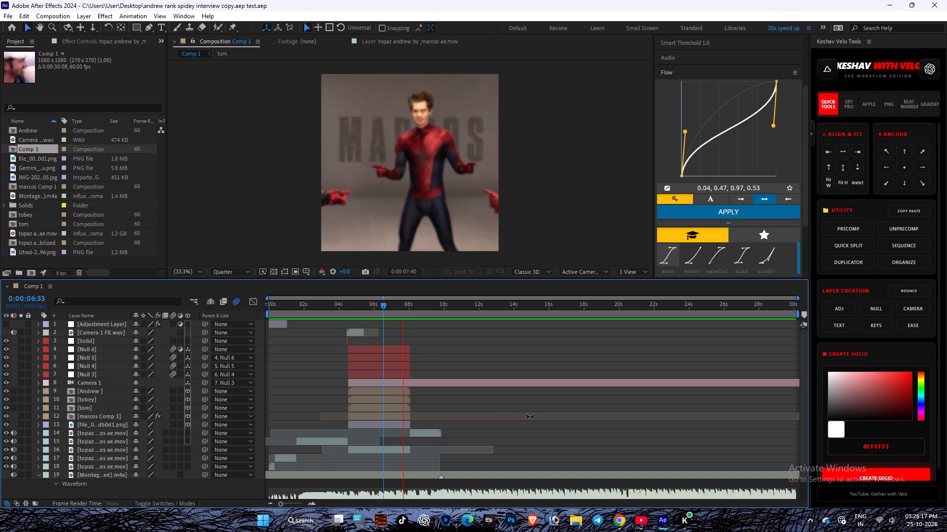
key("space")
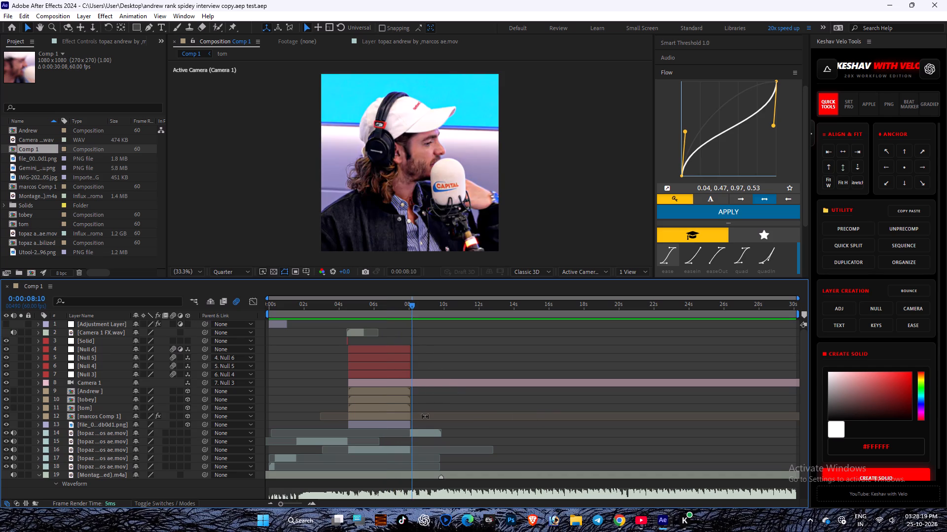
key("space")
key("space")
key("space")
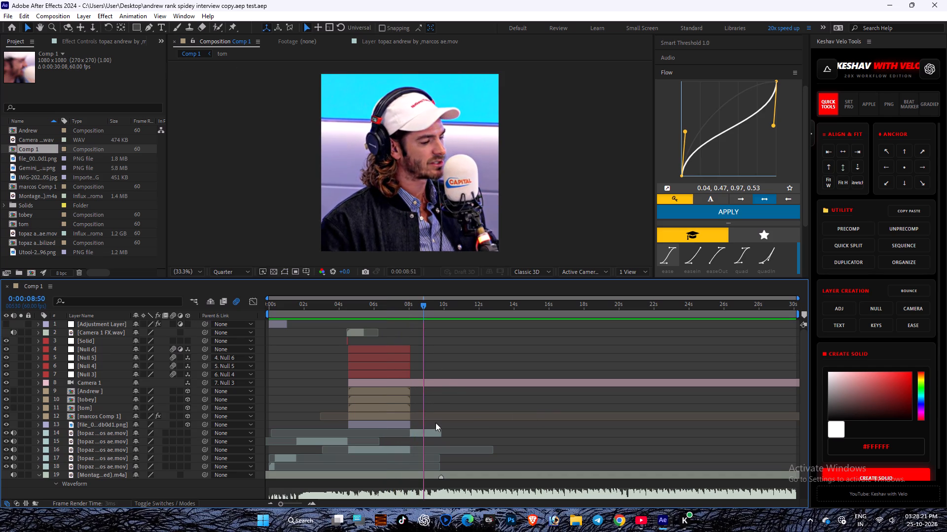
left_click(368, 306)
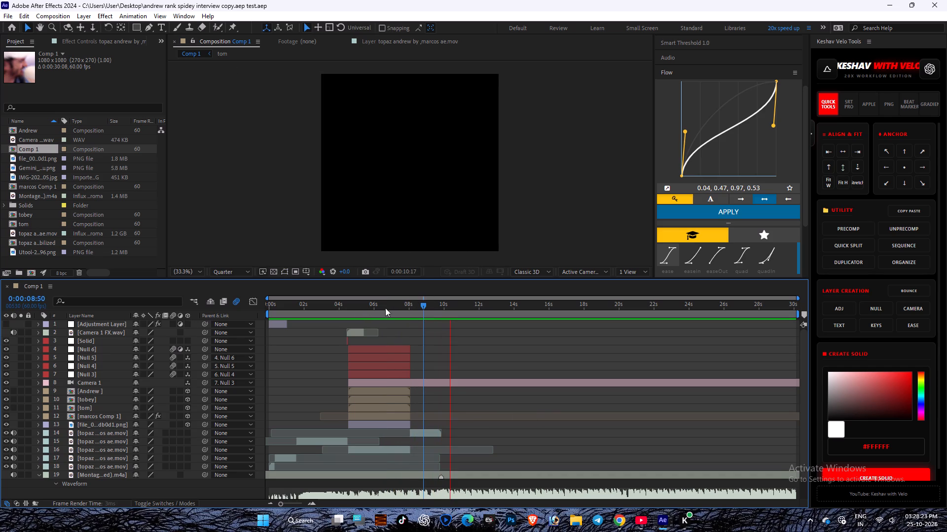
key("space")
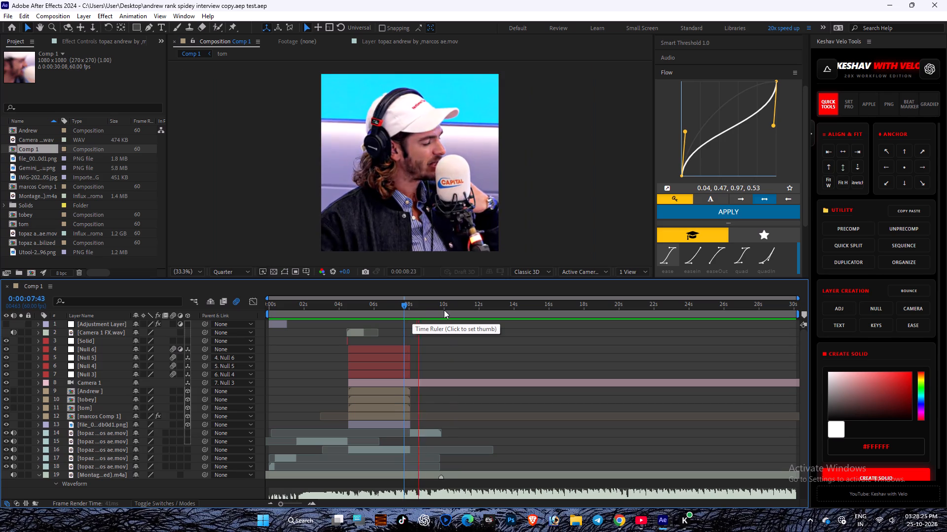
key("space")
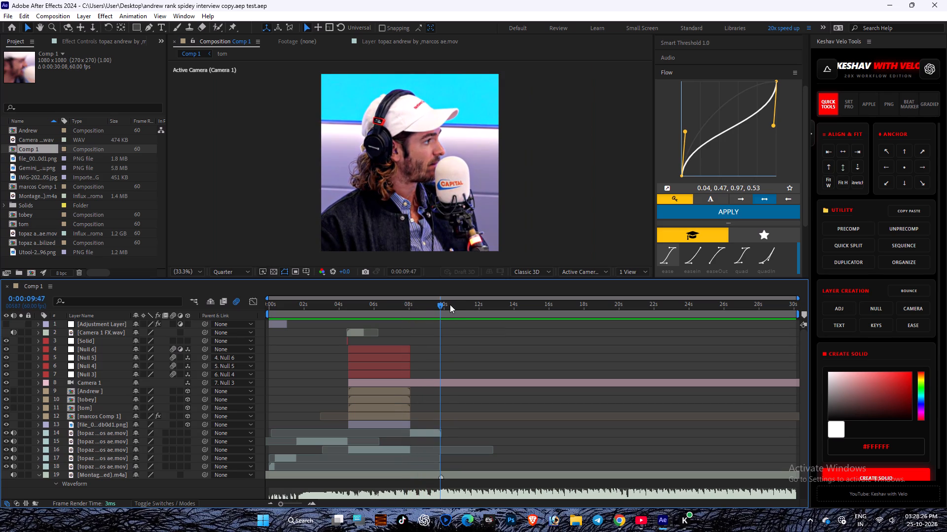
Play the whole edit from 0:00:00:00 to review the new timing.
key("space")
left_click(388, 304)
left_click_drag(388, 304, 262, 304)
key("space")
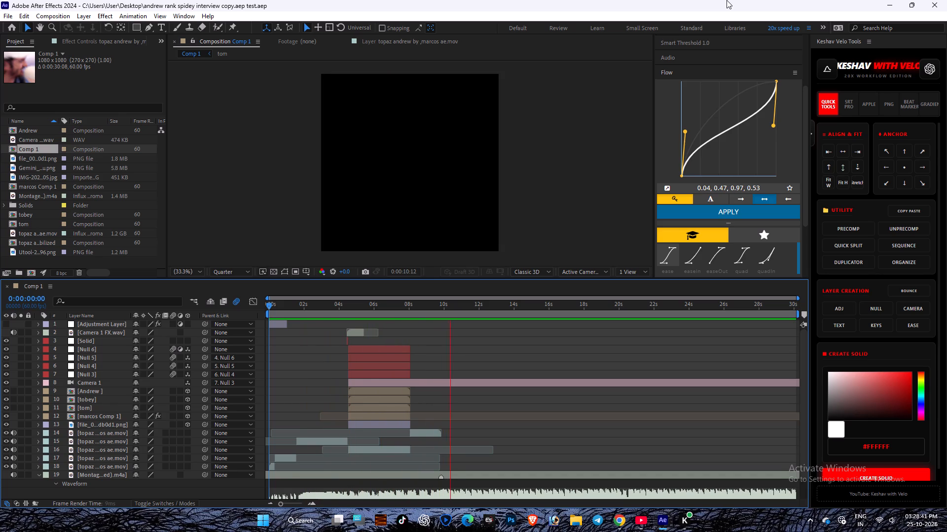
Time-stretch the Montagem music layer on layer 19 to a stretch factor of 110, holding its in-point.
left_click(452, 478)
right_click(452, 478)
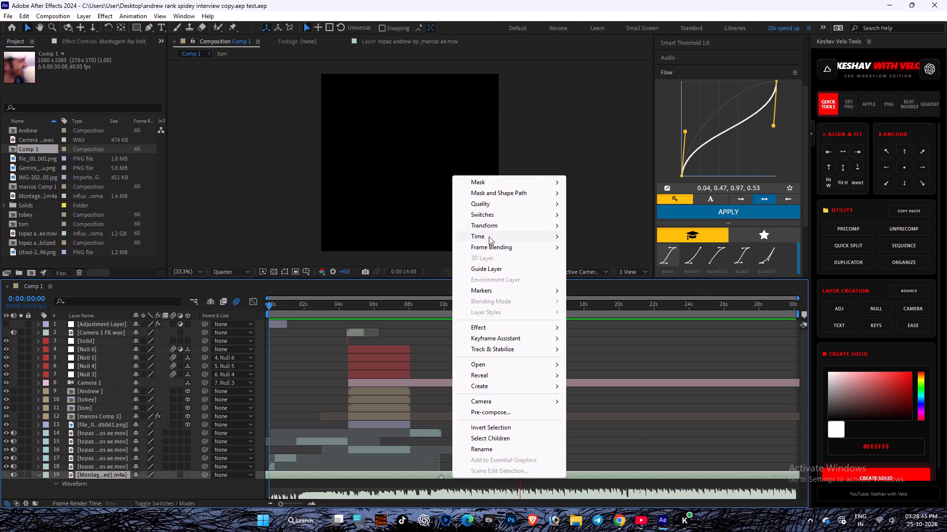
left_click(489, 236)
left_click(609, 263)
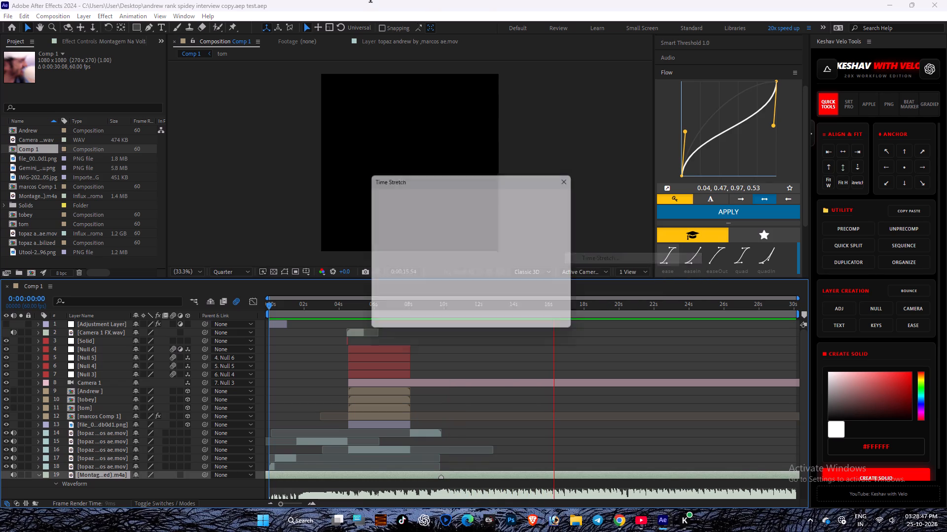
type("11")
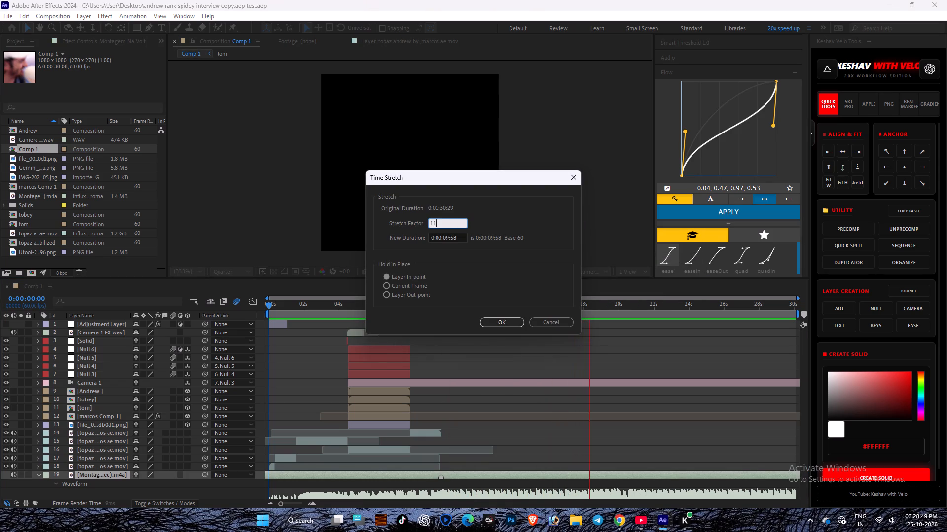
key("0")
key("Return")
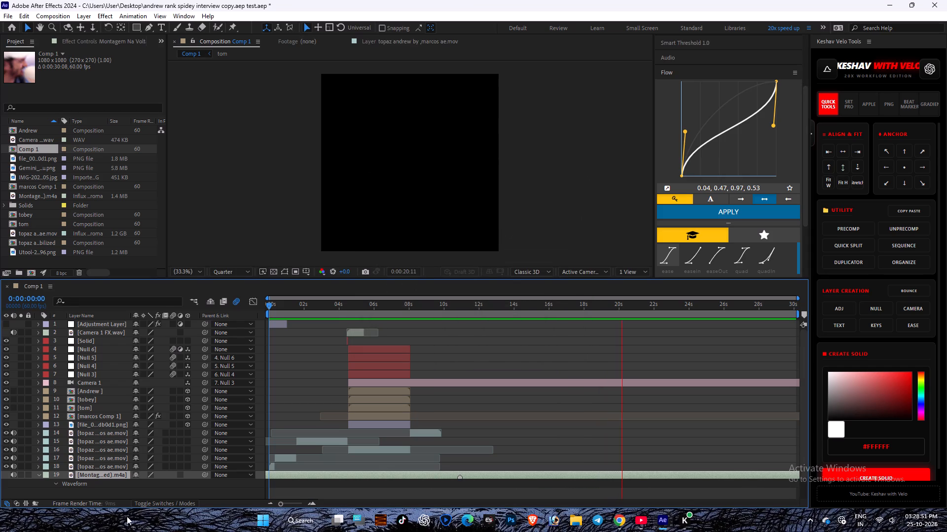
Preview the edit from 0:00:06:59 and slide the Montagem music layer about 3.6 seconds earlier.
left_click(391, 312)
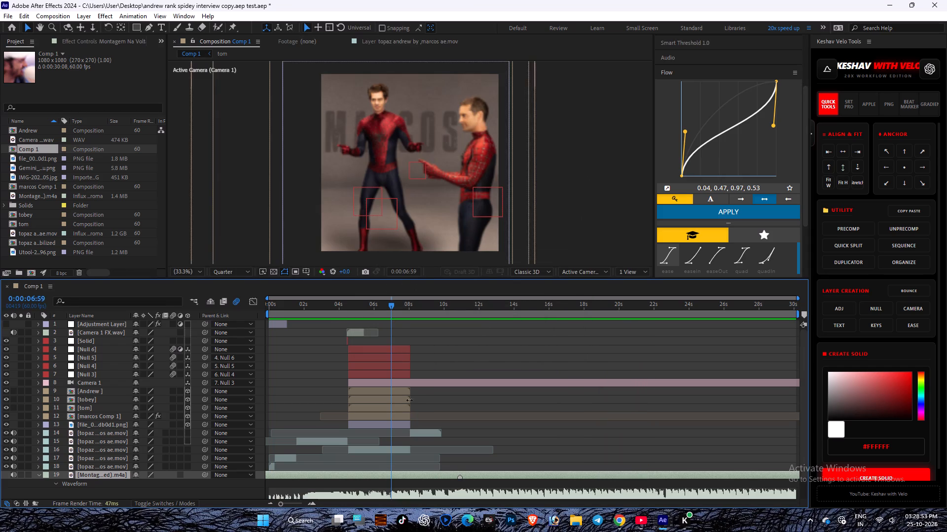
key("space")
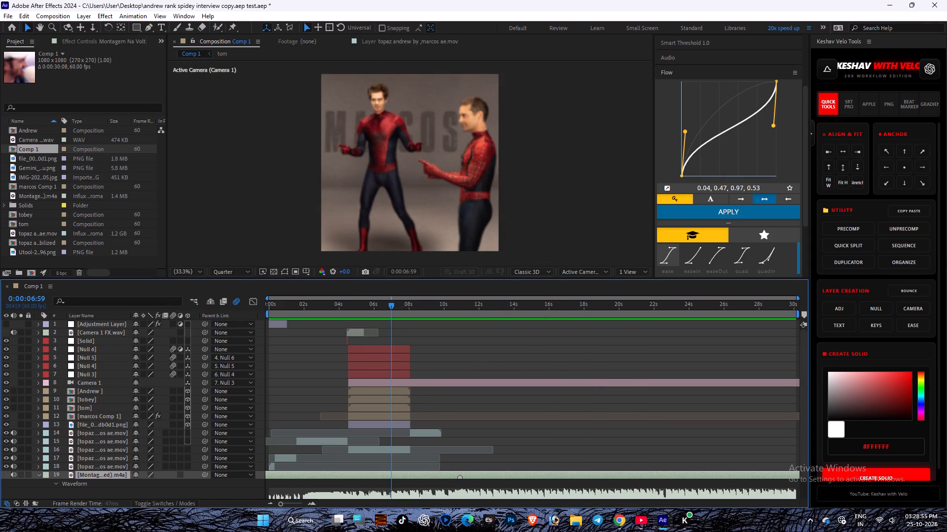
key("space")
key("space")
key("space")
key("space")
key("space")
key("space")
key("space")
key("space")
key("space")
key("space")
key("space")
key("space")
key("space")
left_click_drag(437, 419, 437, 372)
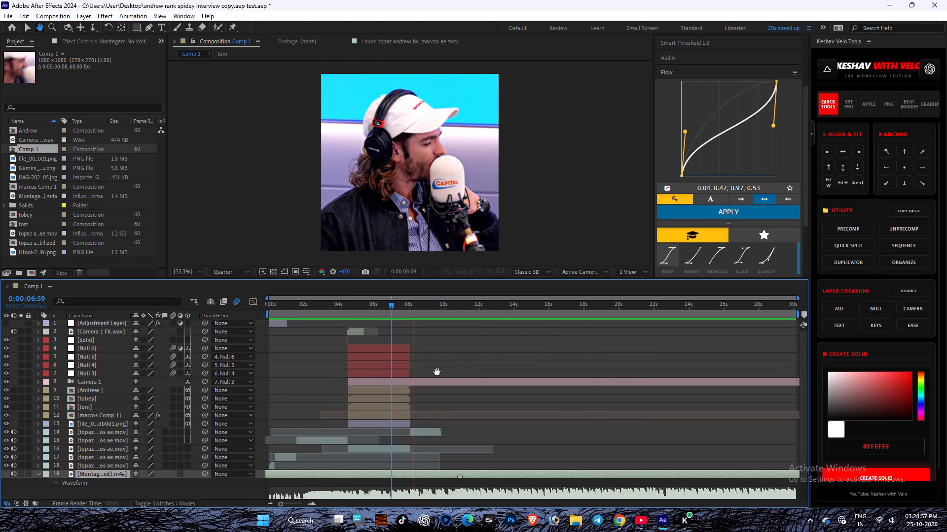
left_click_drag(437, 372, 437, 366)
left_click_drag(425, 453, 370, 453)
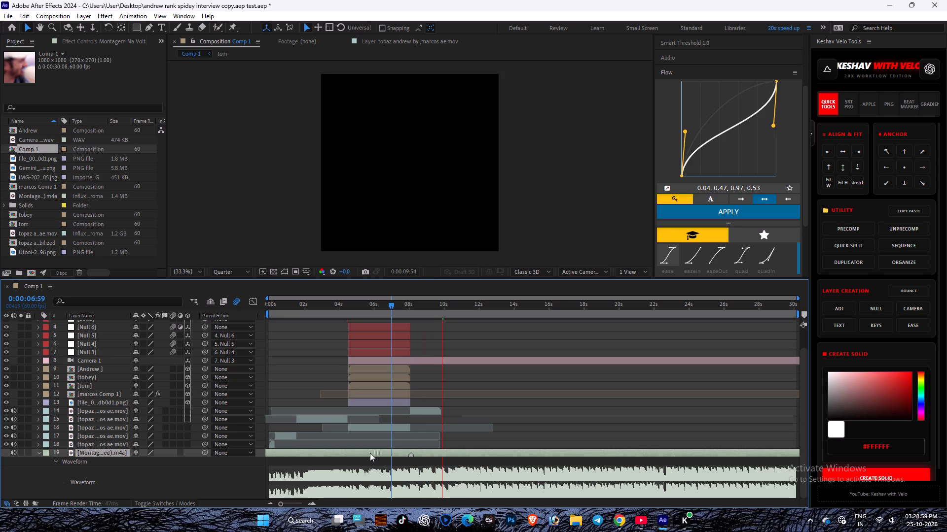
left_click_drag(370, 453, 363, 453)
Play the Spider-Man segment from 0:00:04:24 and again from 0:00:04:32 to check how it fits the music.
left_click_drag(359, 313, 346, 309)
key("space")
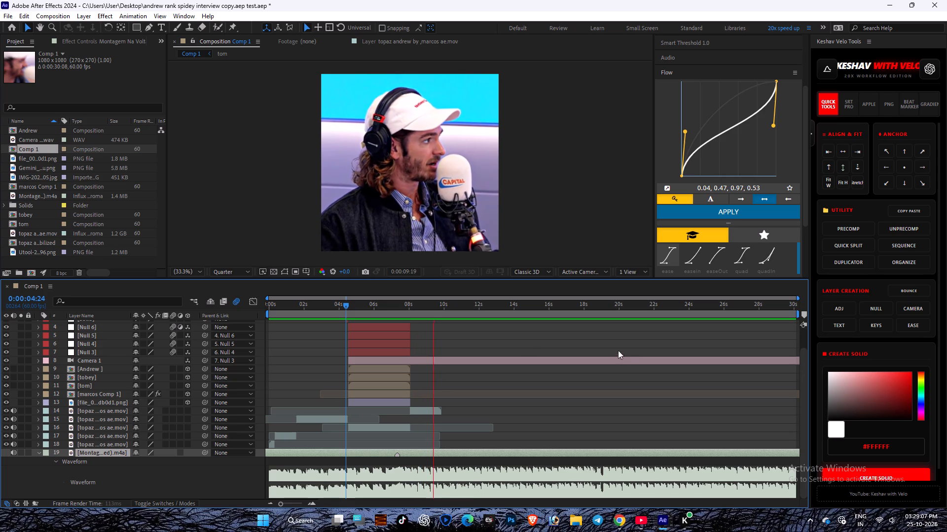
key("space")
left_click_drag(363, 309, 355, 307)
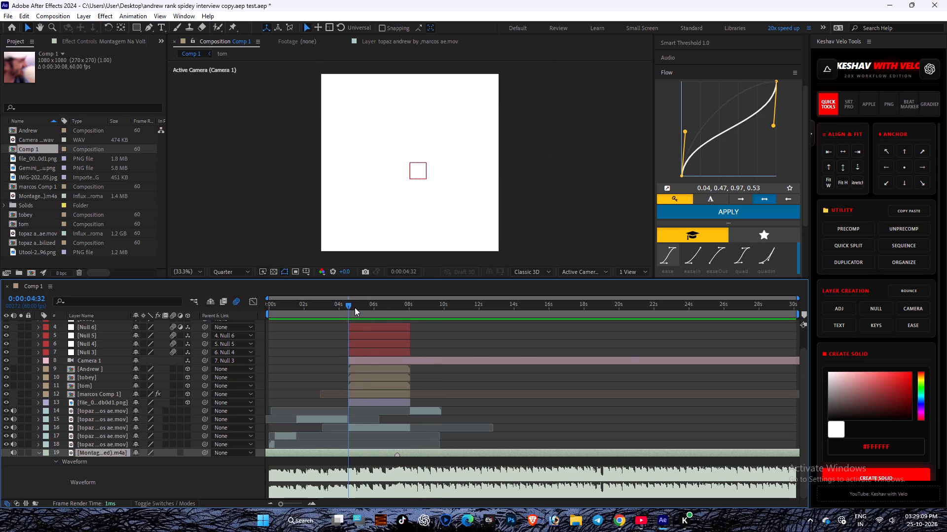
key("space")
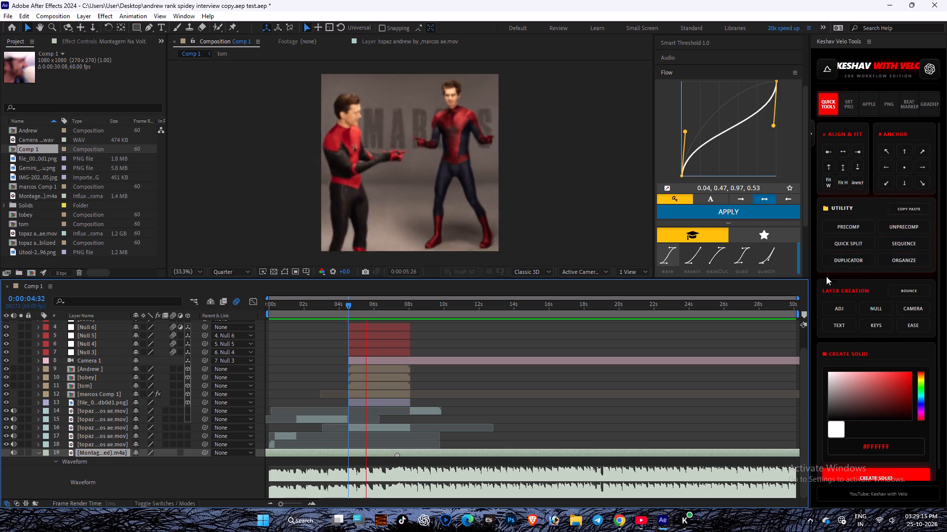
left_click(346, 307)
key("space")
left_click(346, 307)
Nudge the Montagem music layer about 0.4 seconds later and preview from 0:00:04:32 into the final interview clip.
scroll(351, 340, "up", 1)
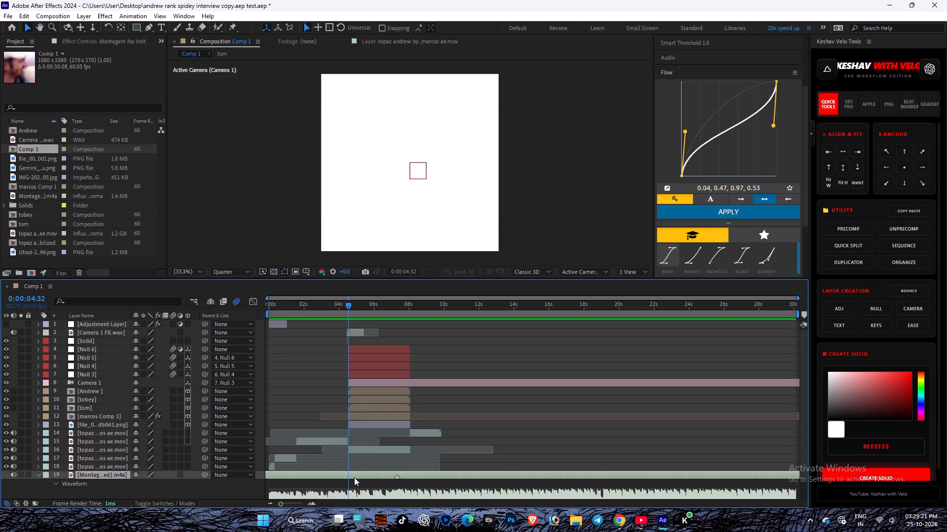
left_click_drag(350, 472, 357, 472)
key("space")
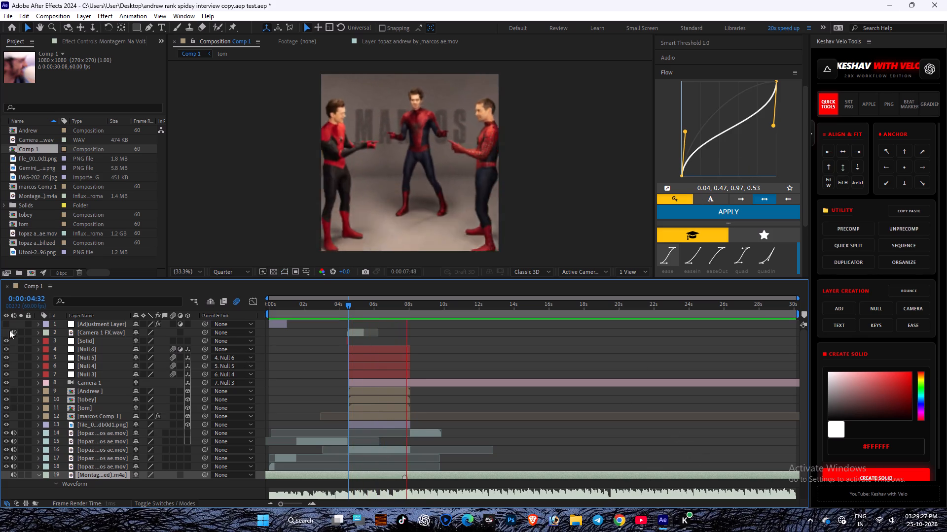
key("space")
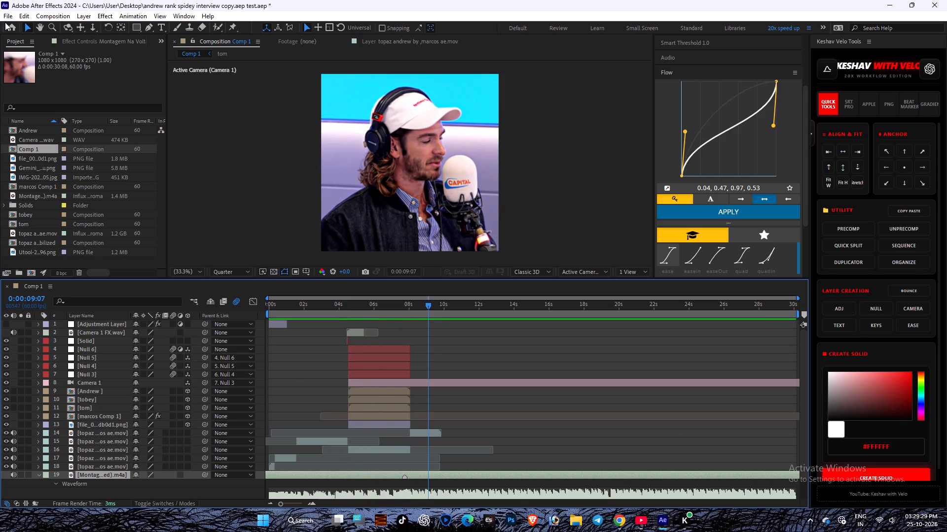
left_click(7, 25)
scroll(260, 259, "up", 1)
scroll(247, 273, "down", 13)
scroll(271, 390, "down", 7)
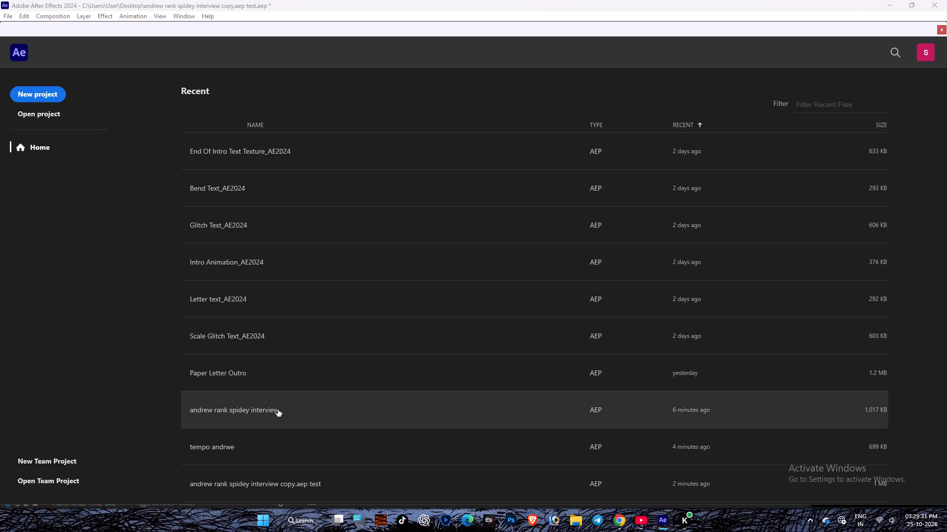
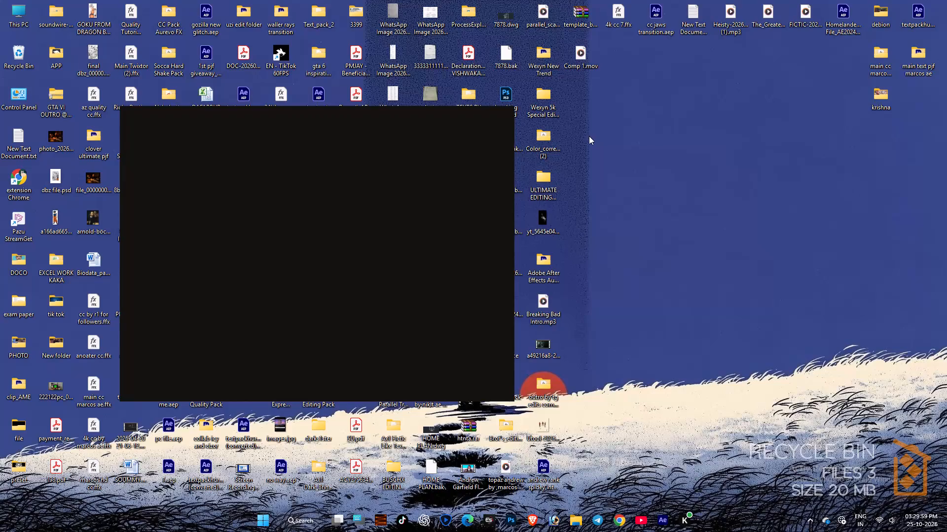
Switch back to After Effects, play Comp 1 from its beginning and save the project.
left_click(671, 178)
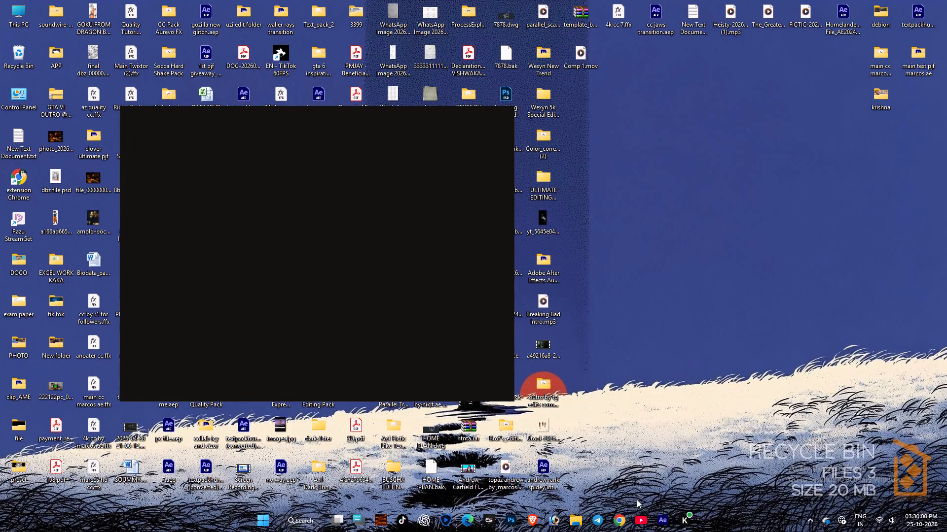
left_click(666, 525)
left_click_drag(410, 302, 0, 144)
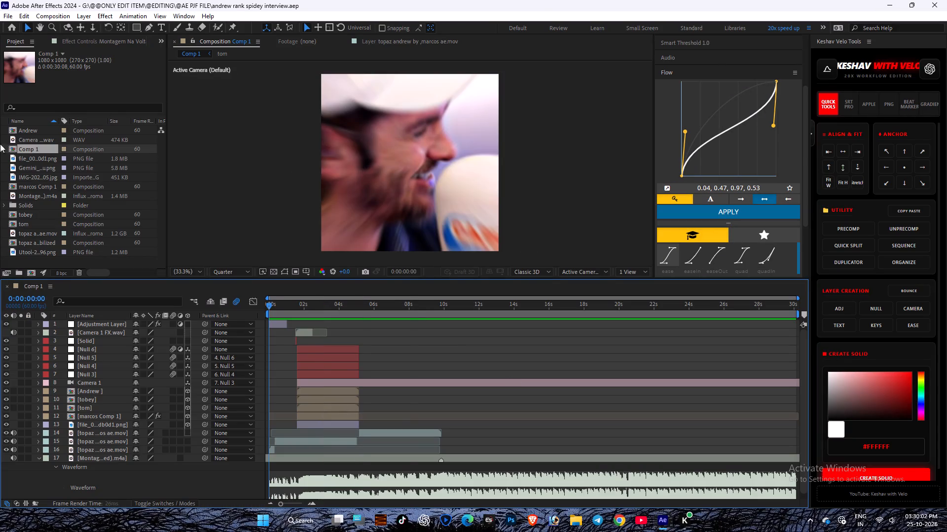
left_click_drag(0, 144, 0, 86)
key("space")
key("ctrl+s")
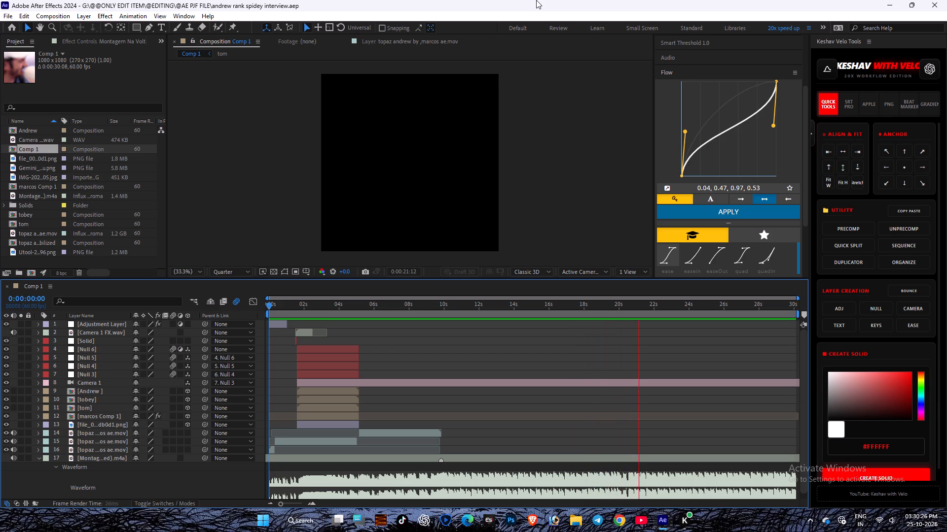
key("space")
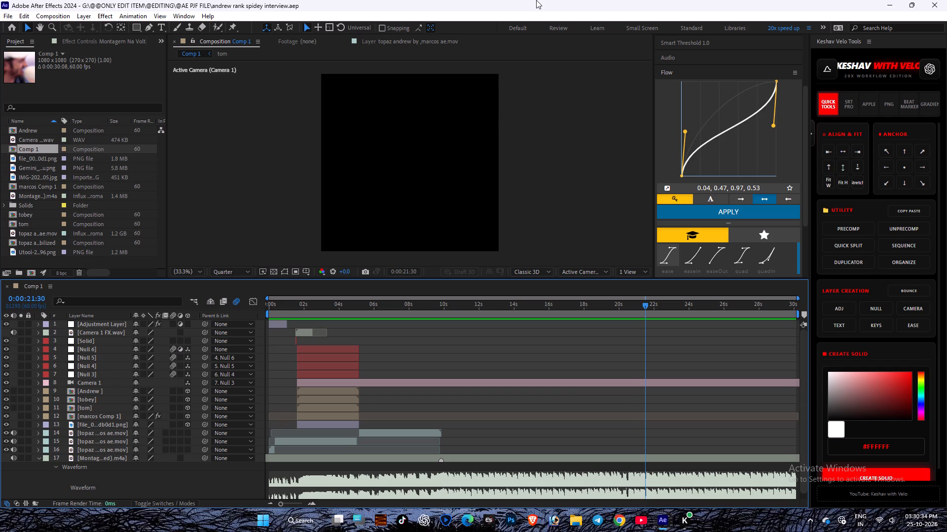
key("ctrl+s")
Replay Comp 1 from the start, and the final interview clip again from around 0:00:08:02 and 0:00:07:18.
left_click_drag(605, 305, 0, 305)
scroll(0, 309, "up", 1)
key("ctrl+s")
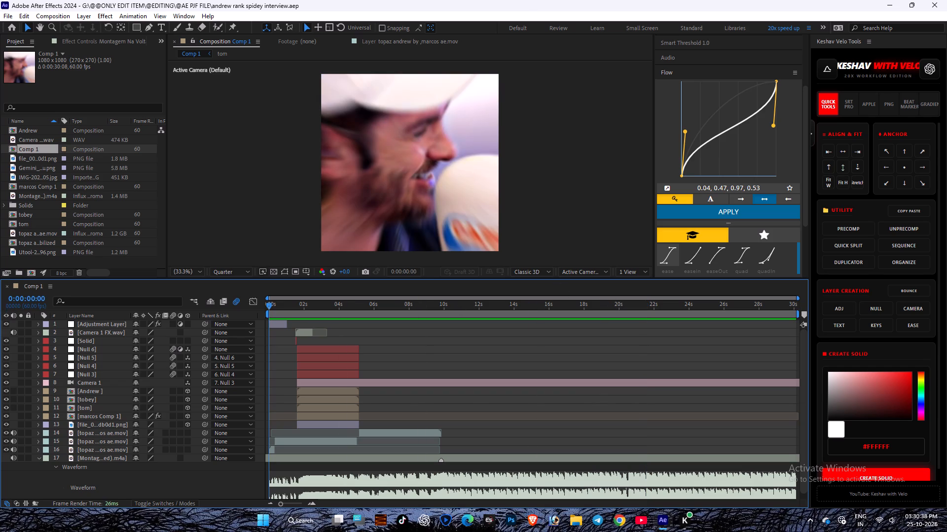
key("space")
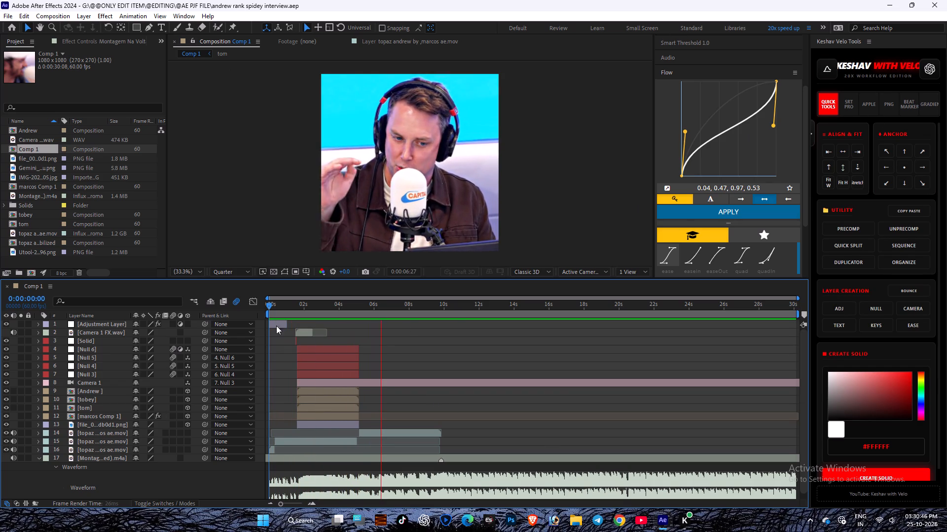
scroll(612, 530, "up", 1)
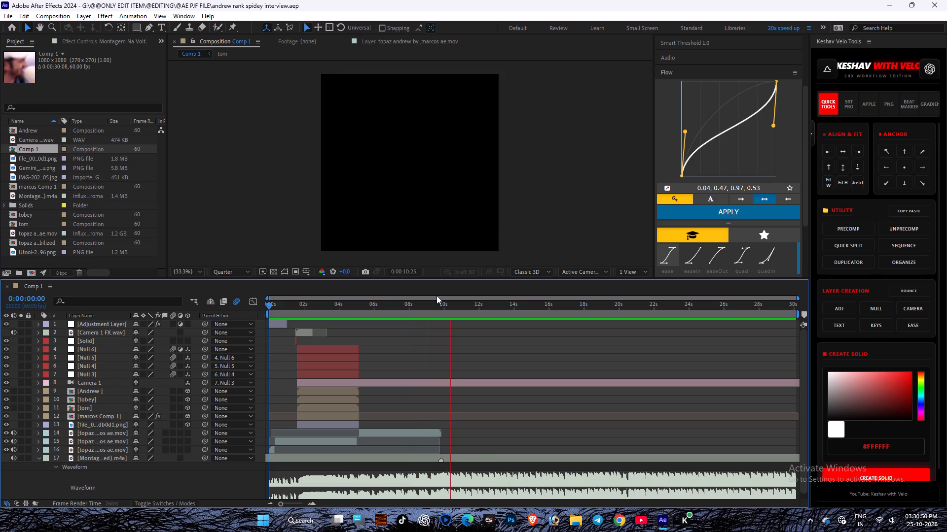
left_click_drag(439, 308, 409, 308)
key("space")
left_click_drag(409, 308, 405, 306)
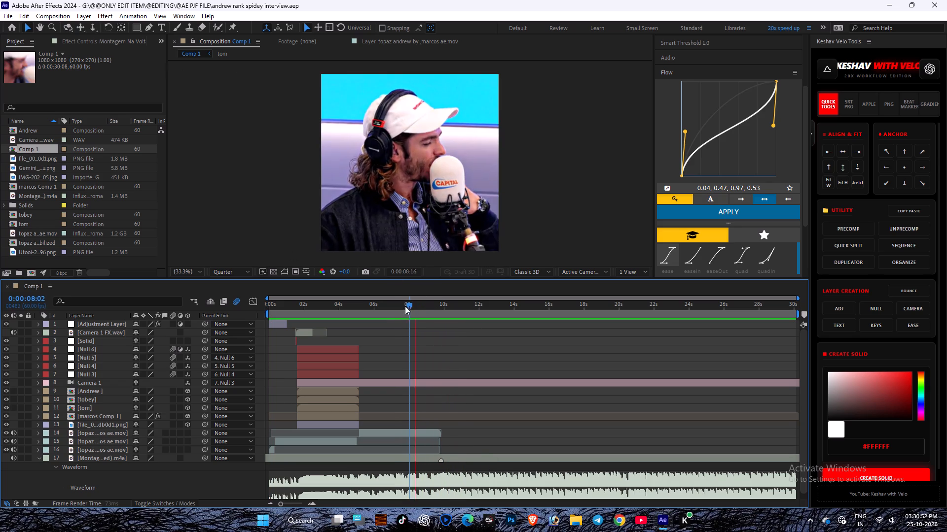
left_click_drag(405, 306, 384, 300)
key("space")
key("space")
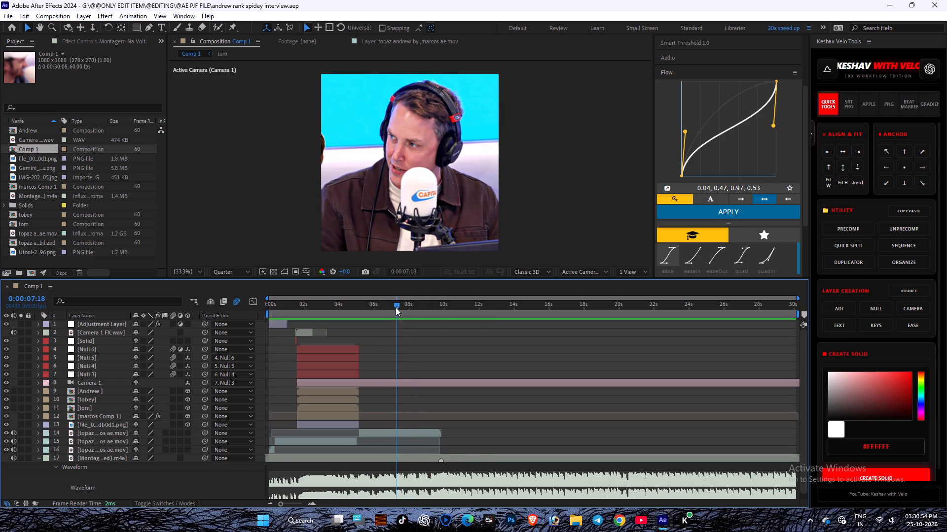
key("space")
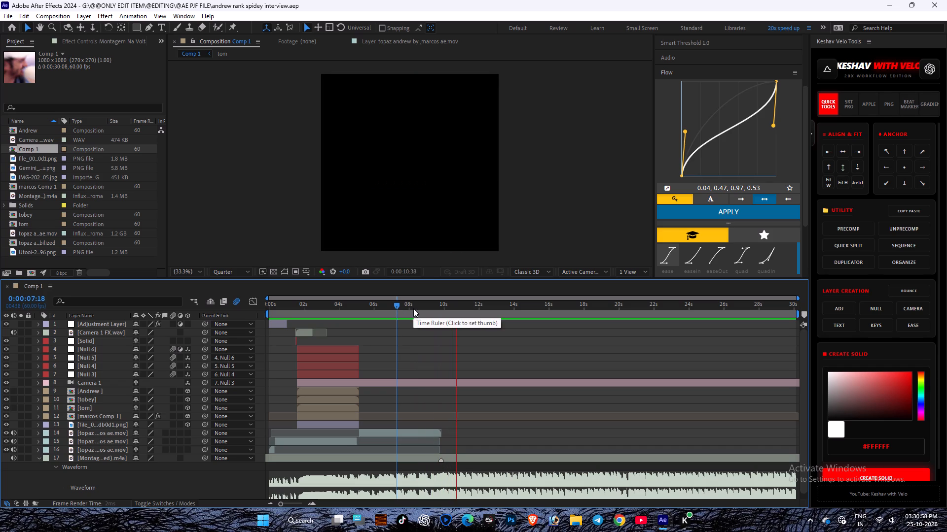
Add a new text layer to Comp 1 with the time at 0:00:07:54 and centre it vertically and horizontally.
left_click(409, 305)
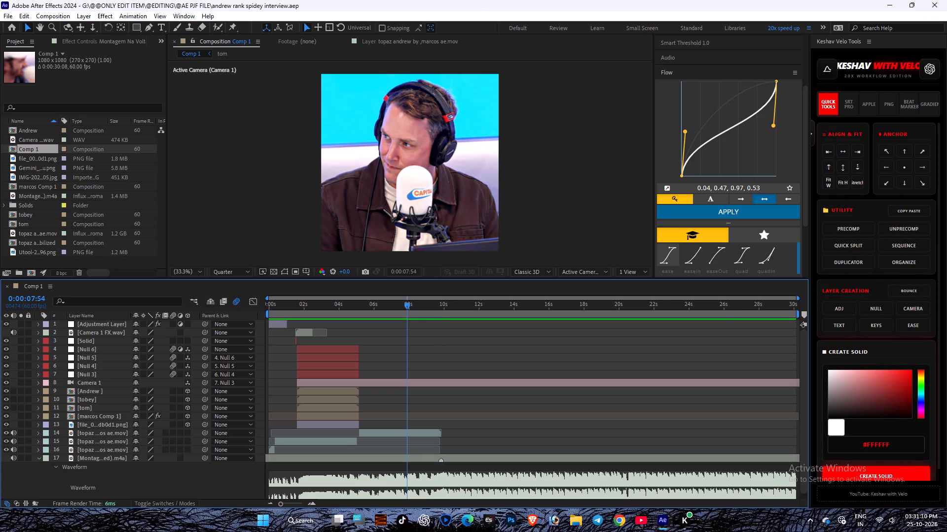
scroll(851, 352, "up", 1)
left_click(844, 315)
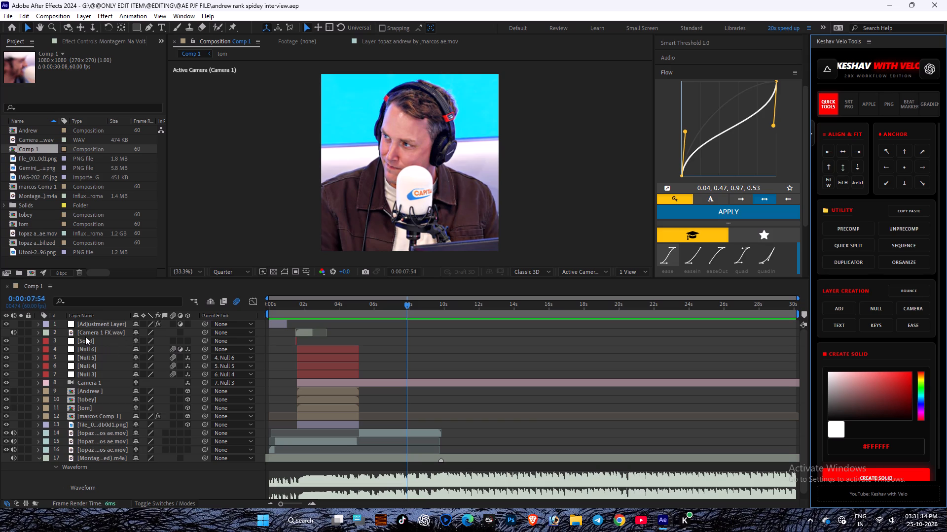
scroll(419, 366, "up", 5)
left_click(414, 356)
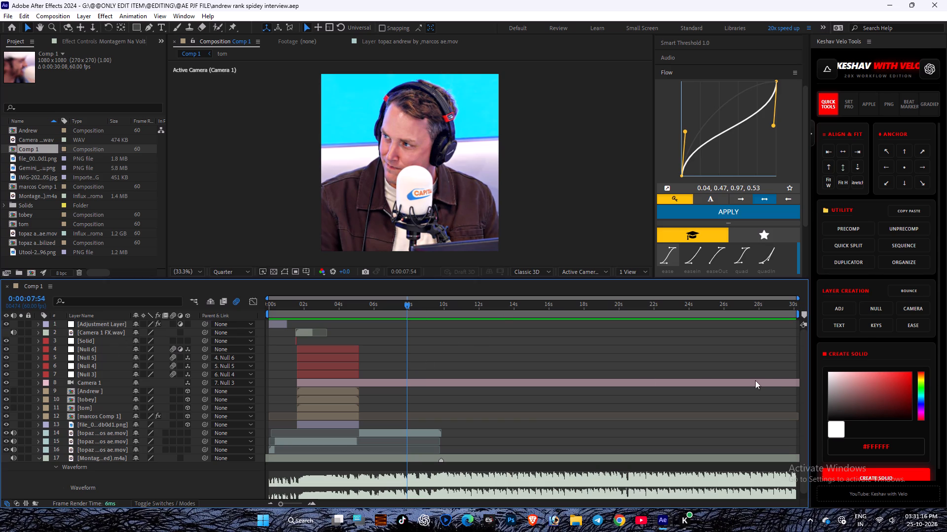
left_click(853, 320)
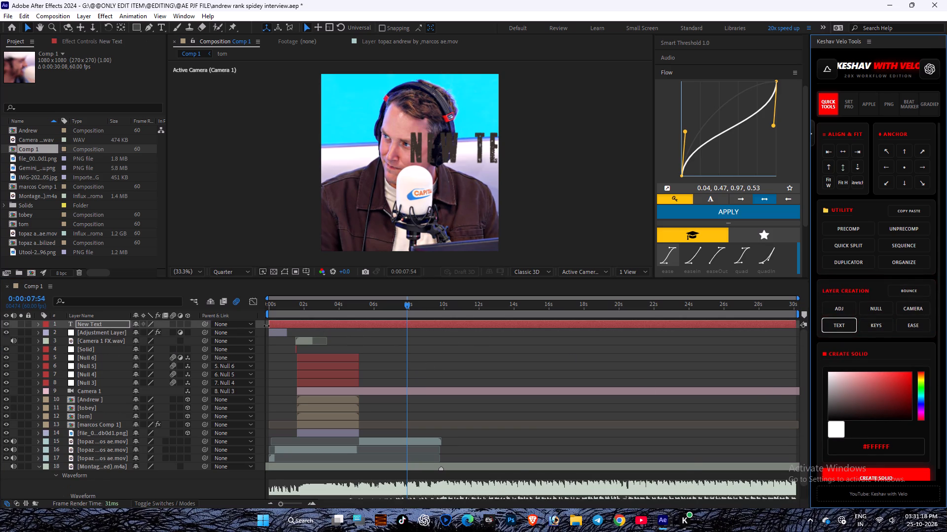
double_click(275, 324)
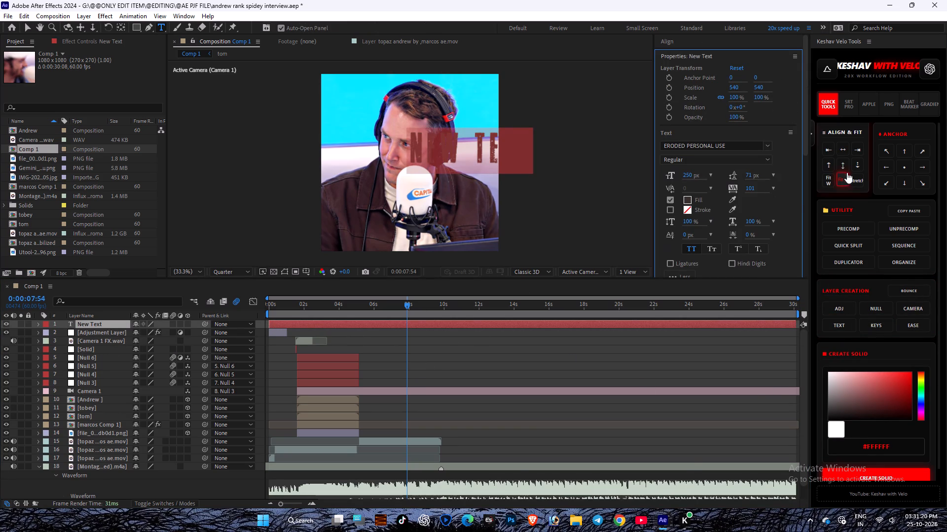
left_click(845, 166)
left_click(842, 146)
Set the new text's font size to 100 px and its fill colour to white, FFFFFF.
left_click(690, 175)
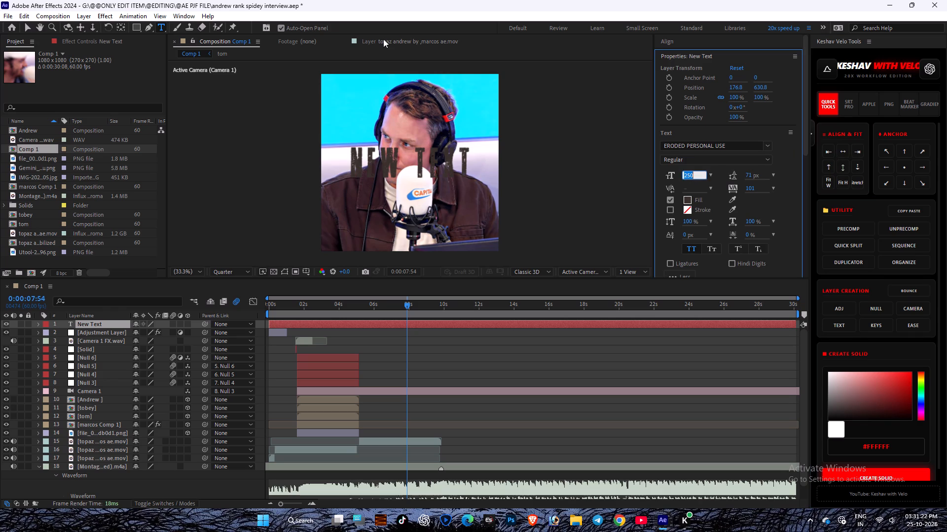
key("2")
key("BackSpace")
type("100")
key("Return")
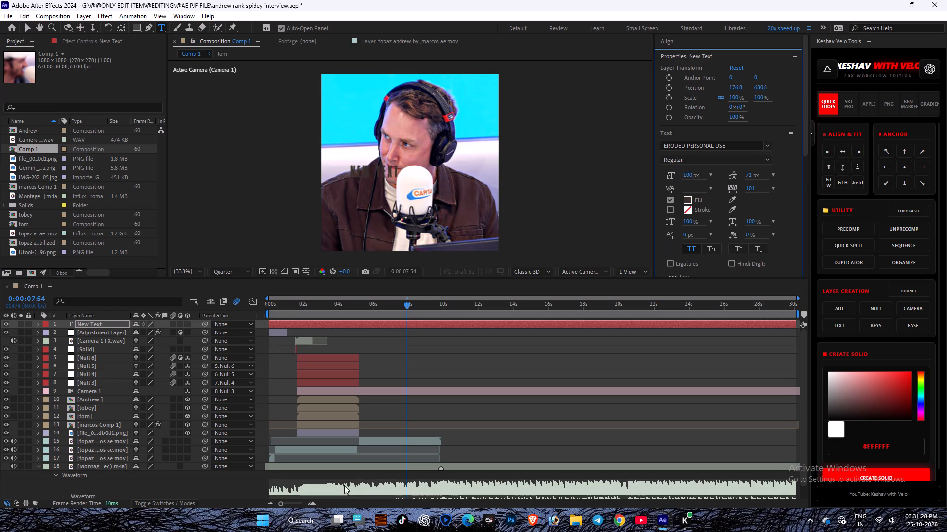
left_click(689, 201)
left_click_drag(172, 279, 0, 28)
left_click(353, 244)
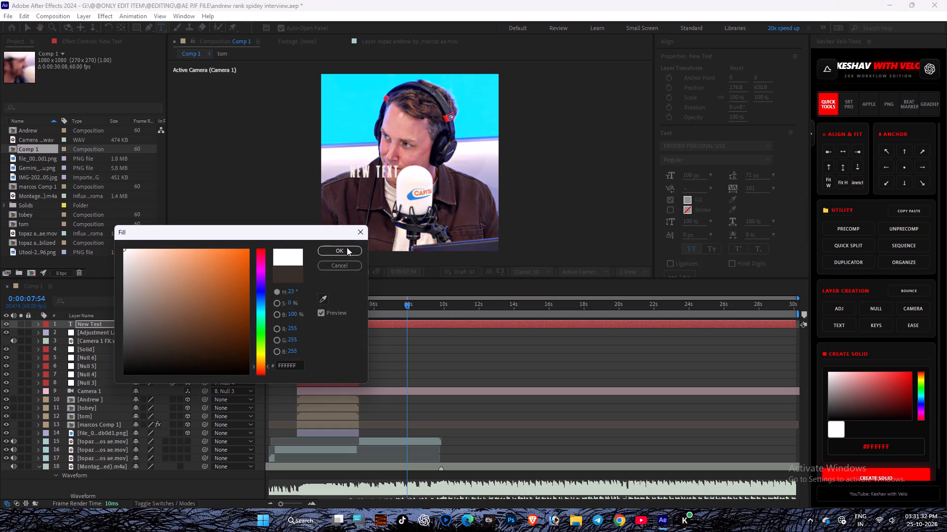
left_click(347, 247)
Replace the placeholder text with "flicker bar invert bar".
left_click(381, 323)
scroll(381, 323, "up", 1)
left_click(381, 323)
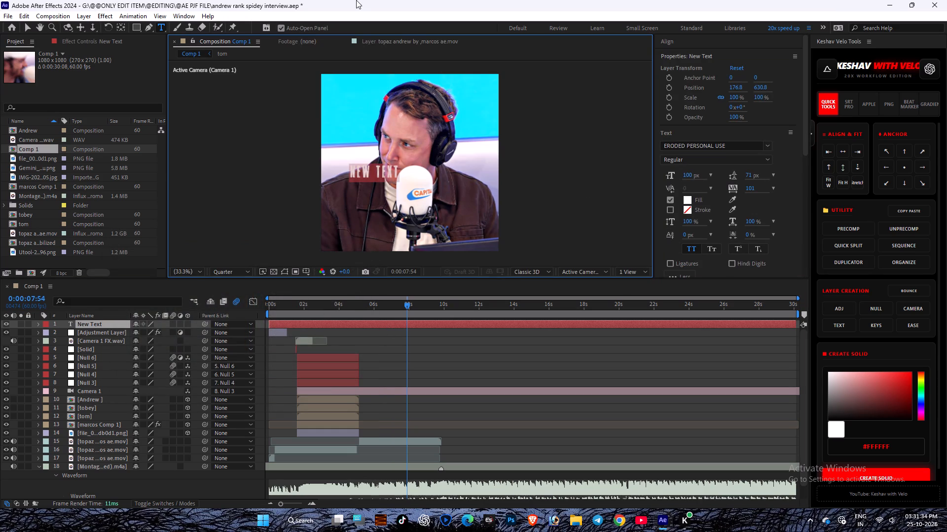
type("flick")
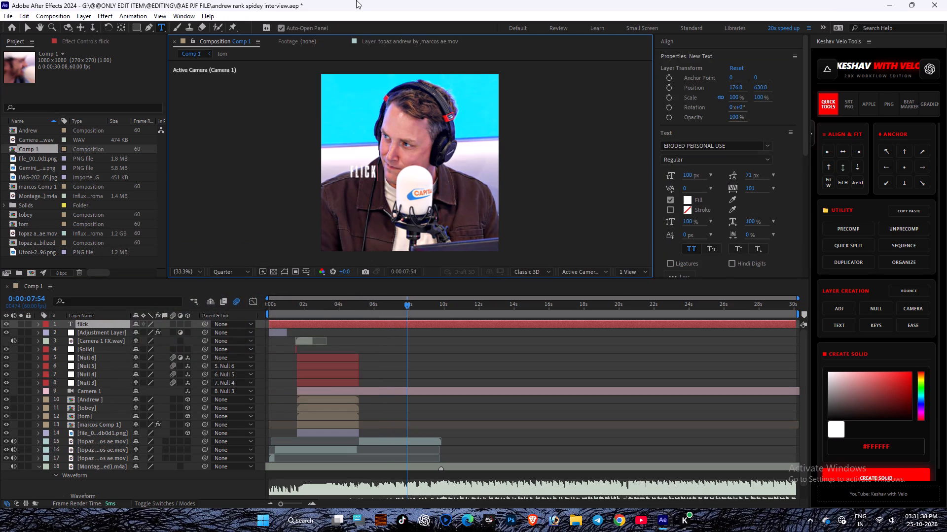
type("er")
key("space")
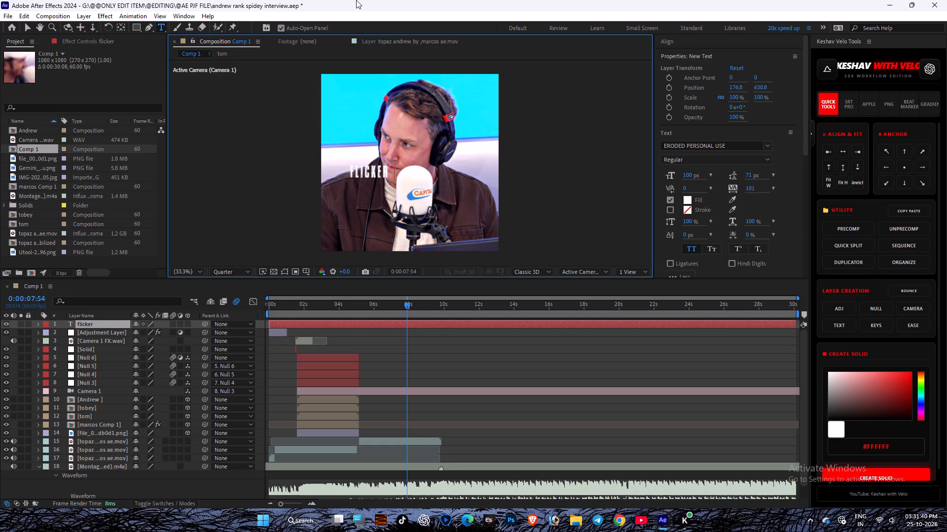
type("bar")
key("space")
type("invert bar")
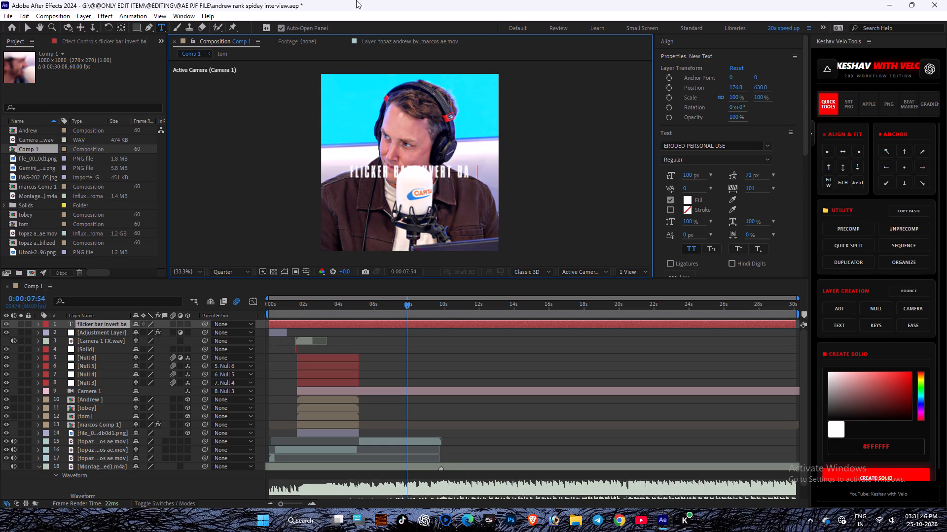
key("space")
Reduce the text's tracking to 13, align it to the top-left corner of the frame and save the project.
double_click(122, 325)
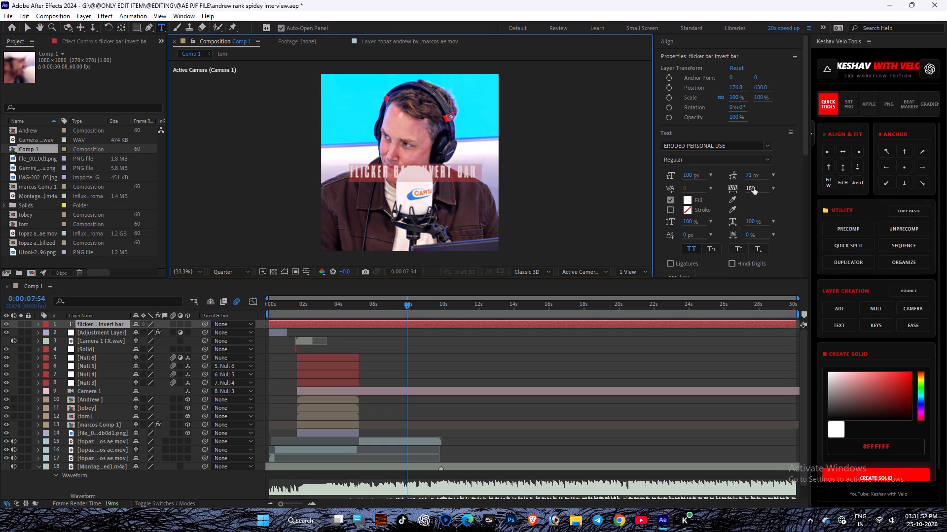
left_click_drag(754, 187, 713, 192)
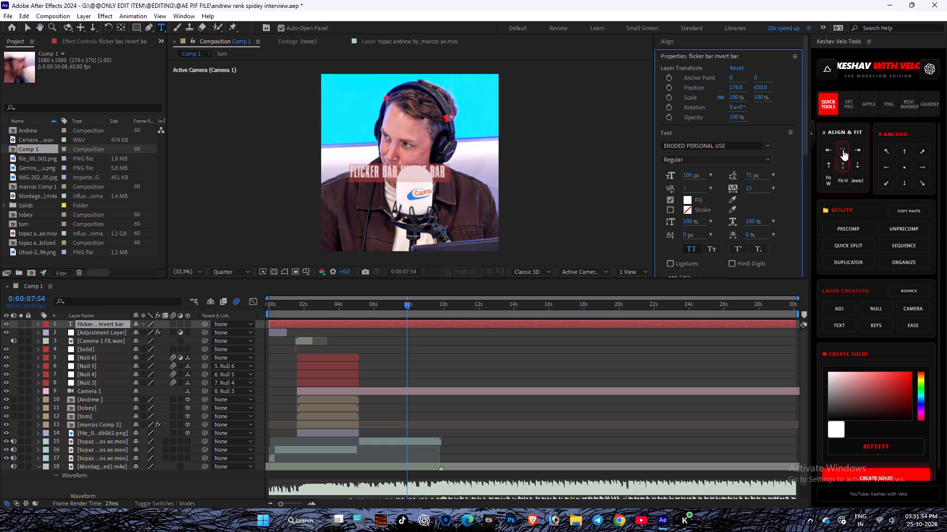
left_click(843, 150)
left_click(843, 161)
left_click(827, 153)
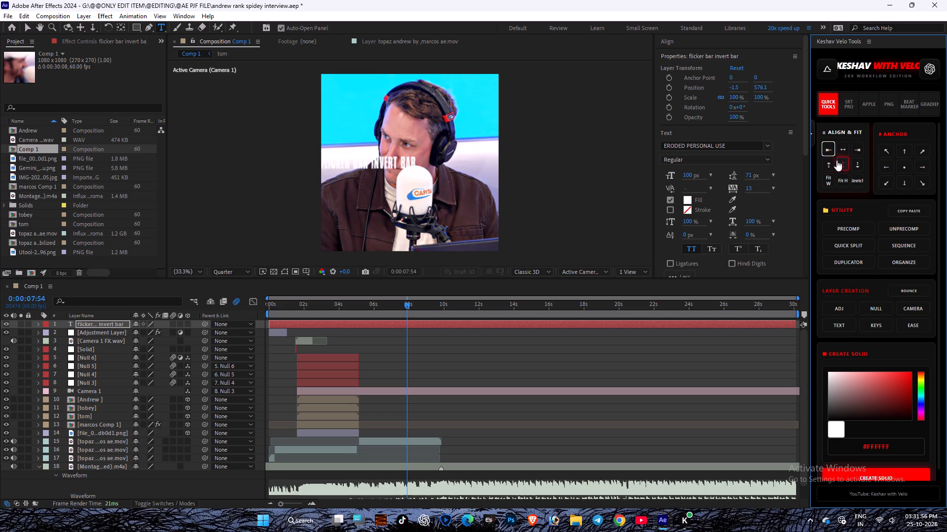
left_click(835, 160)
left_click(404, 347)
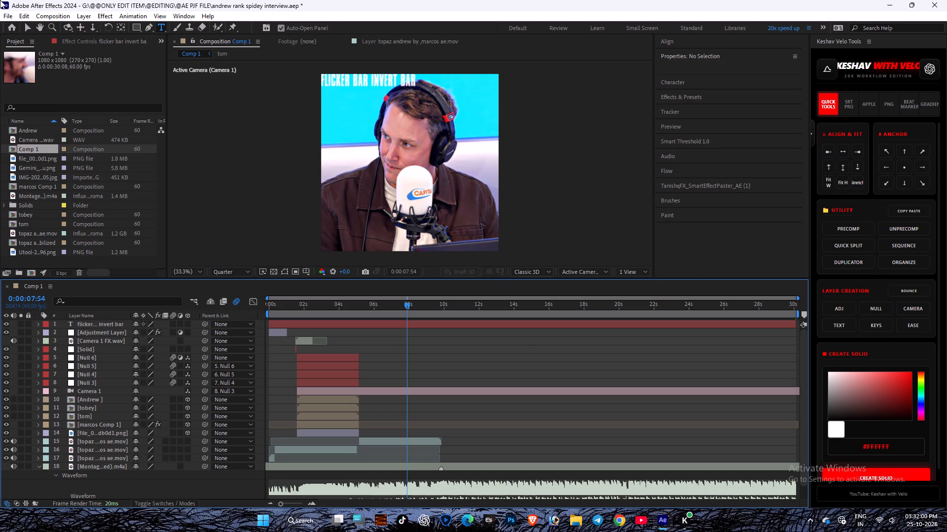
key("ctrl+s")
Split the "flicker bar invert bar" text layer at 0:00:10:39, just past the end of the last interview clip.
left_click(384, 339)
left_click_drag(392, 303, 381, 309)
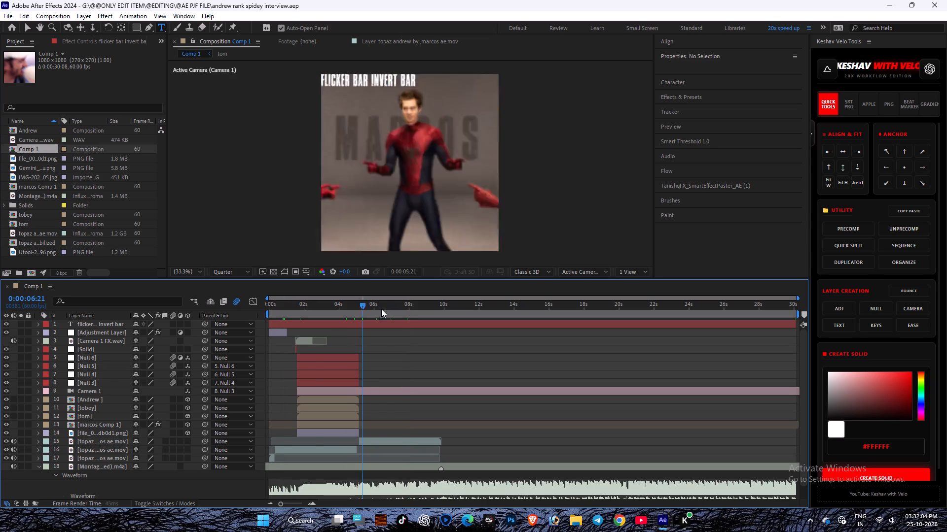
left_click_drag(381, 309, 455, 330)
left_click(441, 324)
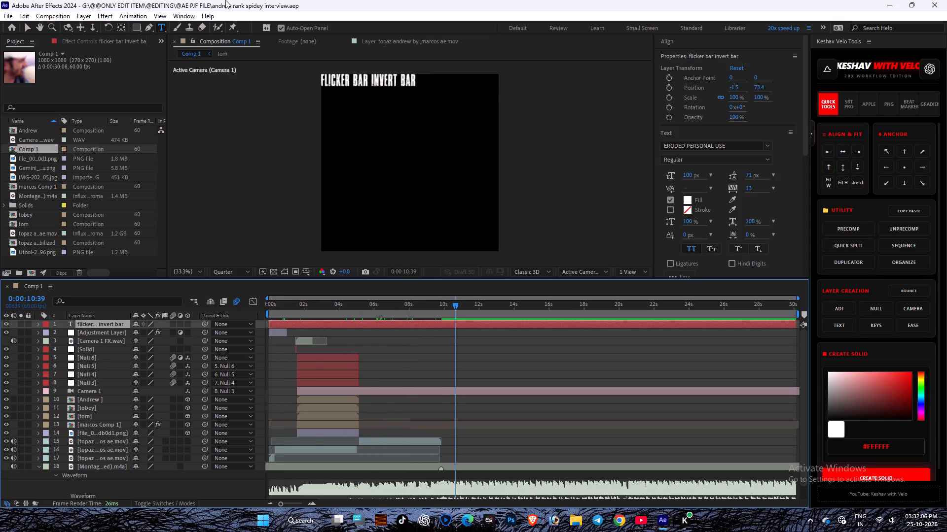
key("ctrl+shift+d")
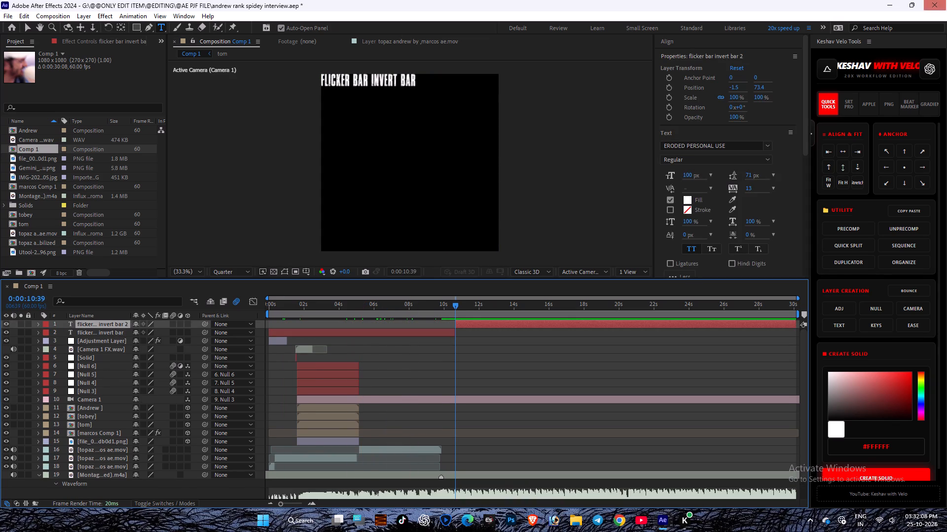
Delete the split-off "flicker bar invert bar" text segment that starts at 0:00:10:39, preview from the start and save the project.
key("Delete")
left_click_drag(429, 302, 0, 182)
key("space")
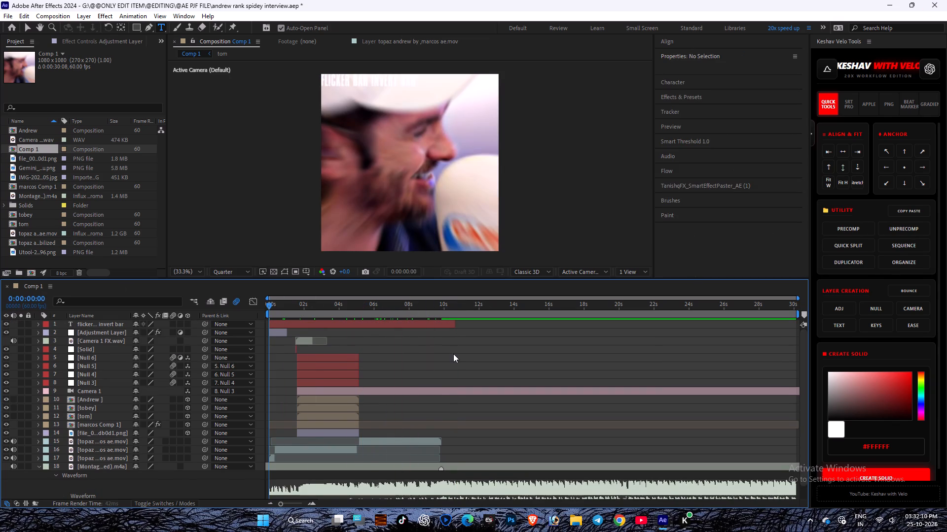
left_click(453, 354)
key("ctrl+s")
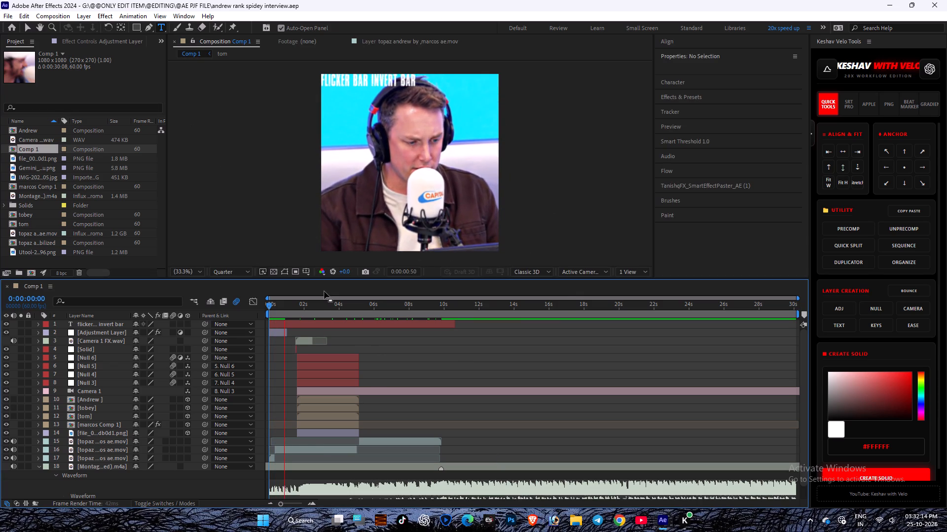
Scrub through Comp 1 to check the text note over the interview clips and the Spider-Man scene, ending back at 0:00:00:00.
left_click_drag(305, 309, 310, 306)
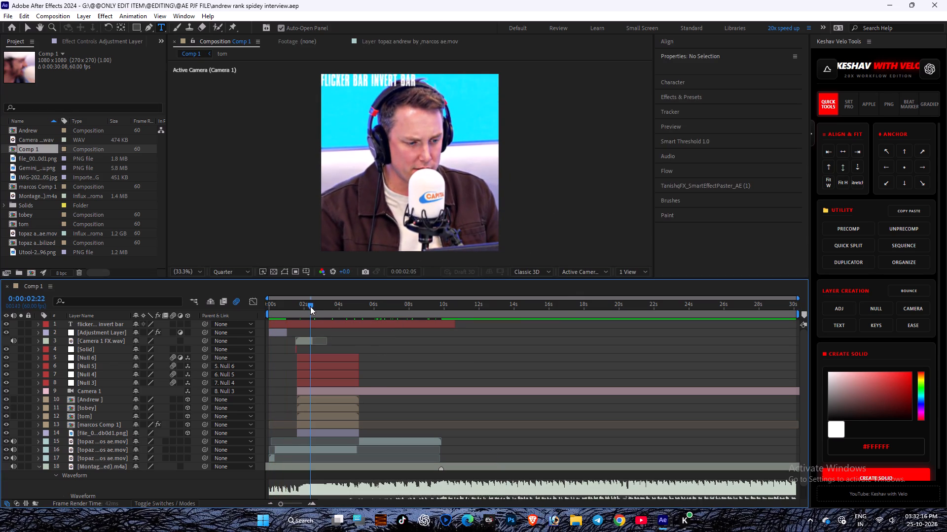
left_click_drag(310, 306, 328, 304)
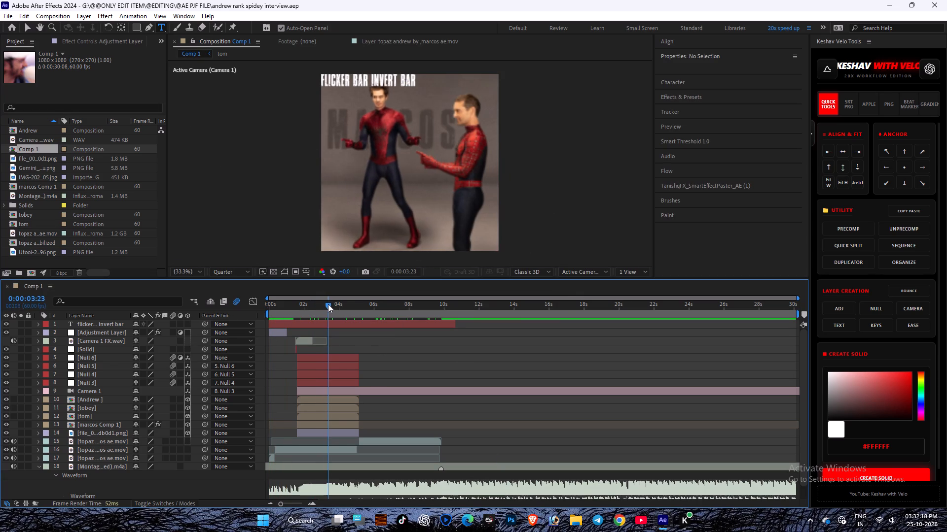
left_click_drag(328, 304, 358, 326)
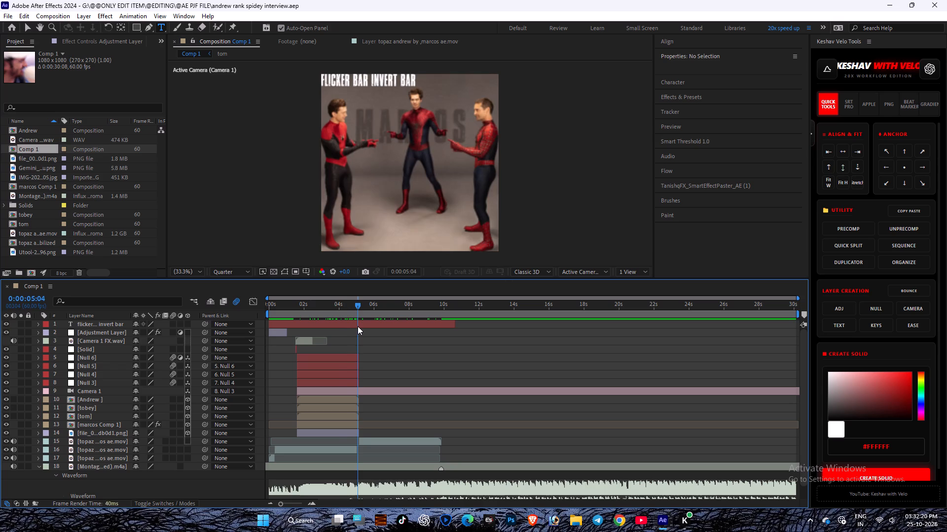
left_click_drag(358, 326, 345, 371)
scroll(363, 331, "up", 1)
scroll(338, 369, "up", 1)
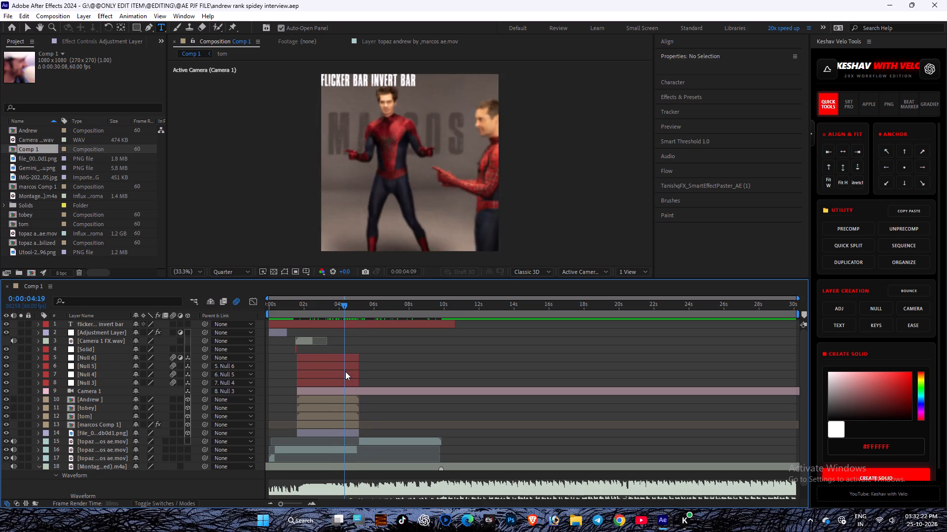
left_click_drag(345, 371, 404, 370)
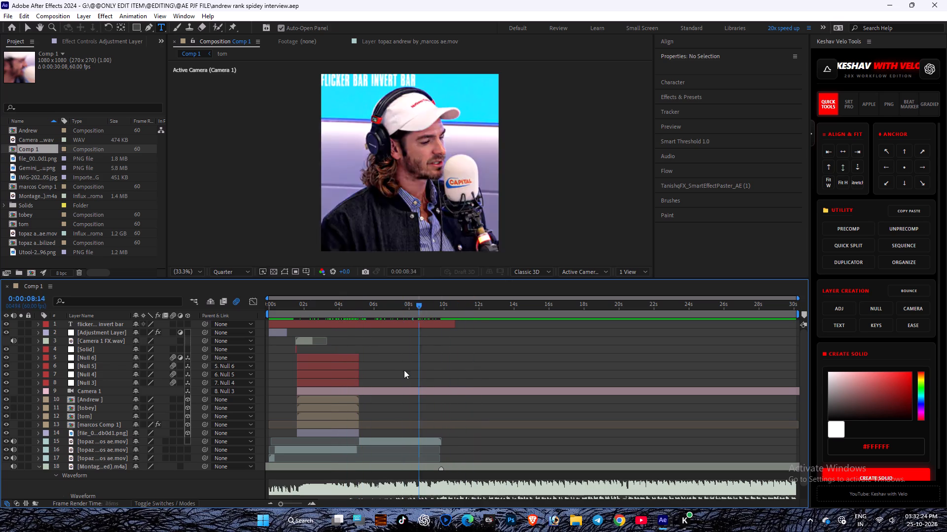
left_click_drag(404, 370, 186, 377)
scroll(395, 370, "up", 1)
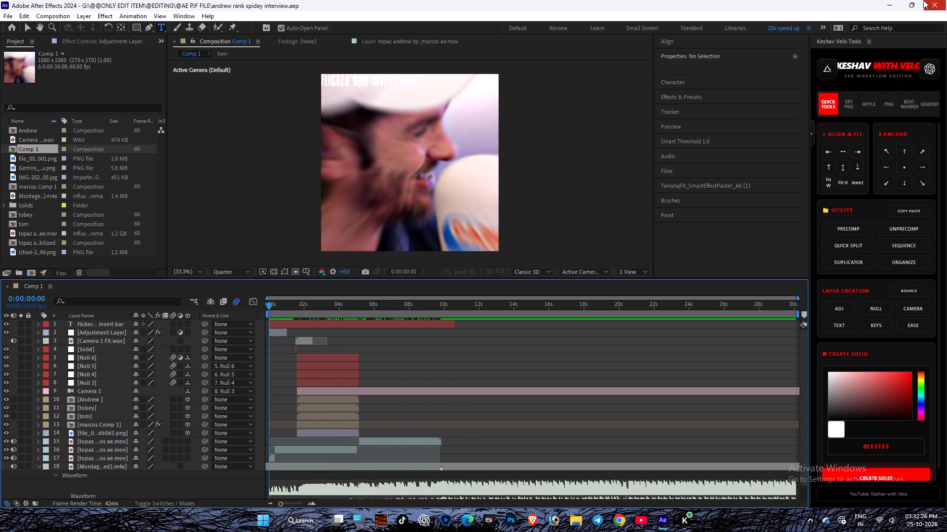
Close the saved project and exit After Effects.
left_click(946, 6)
double_click(945, 0)
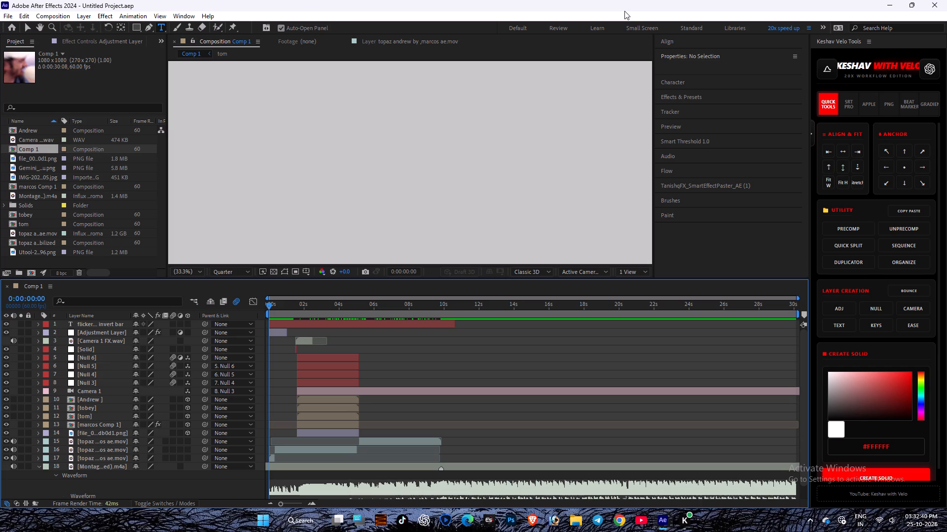
left_click(946, 0)
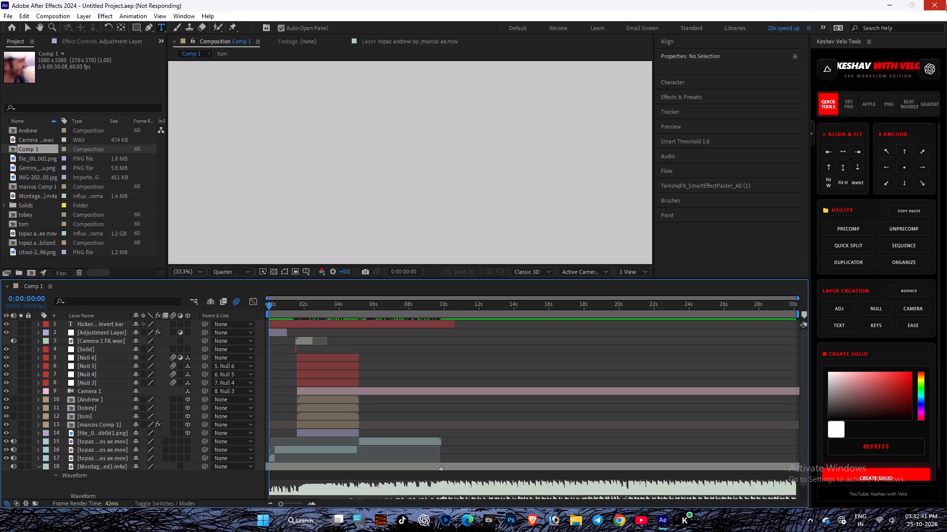